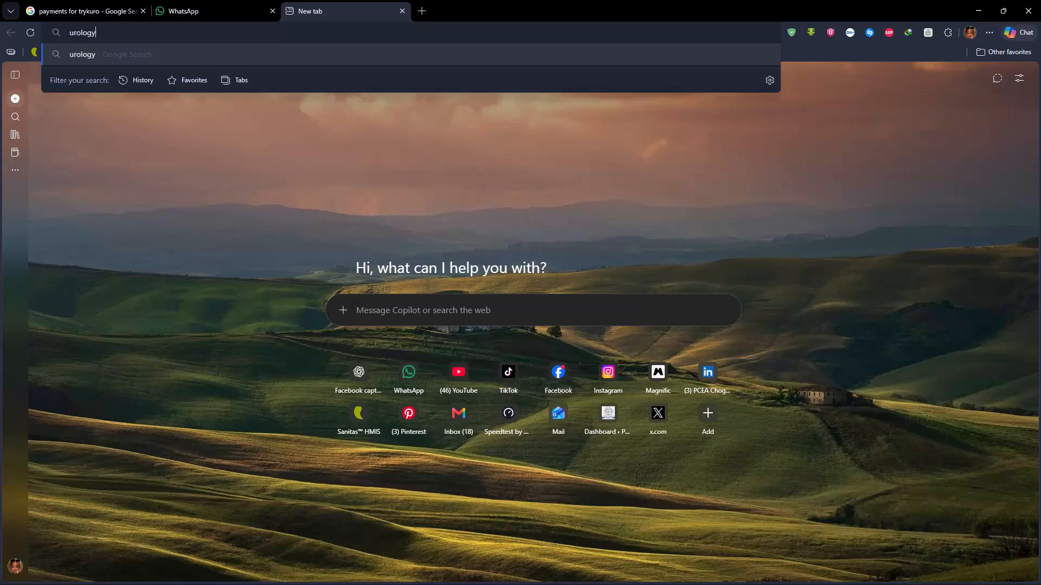
Search the web for "urology poster".
{"action": "key", "text": "space"}
{"action": "key", "text": "p"}
{"action": "type", "text": "oster"}
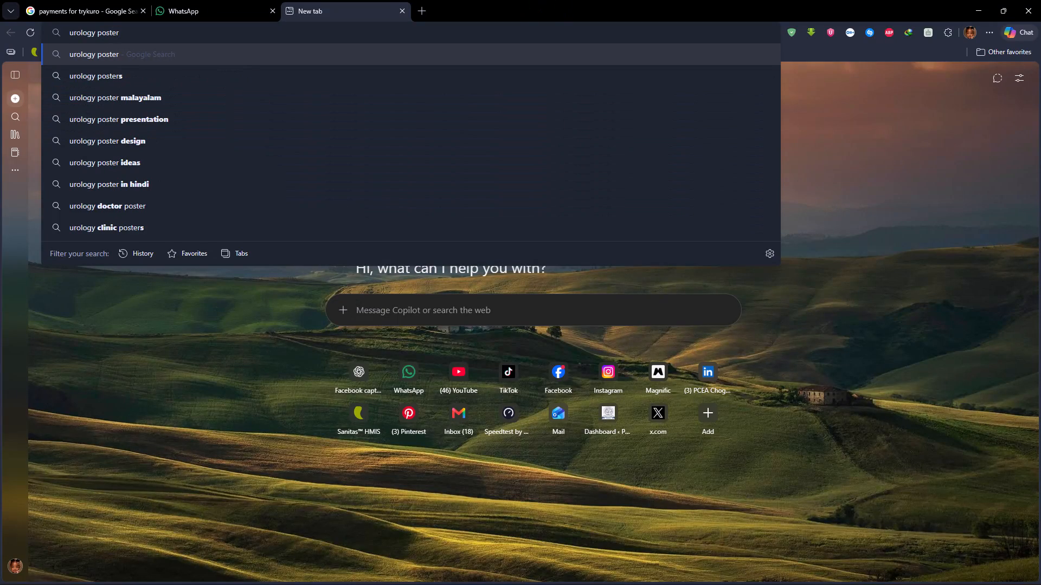
{"action": "key", "text": "Return"}
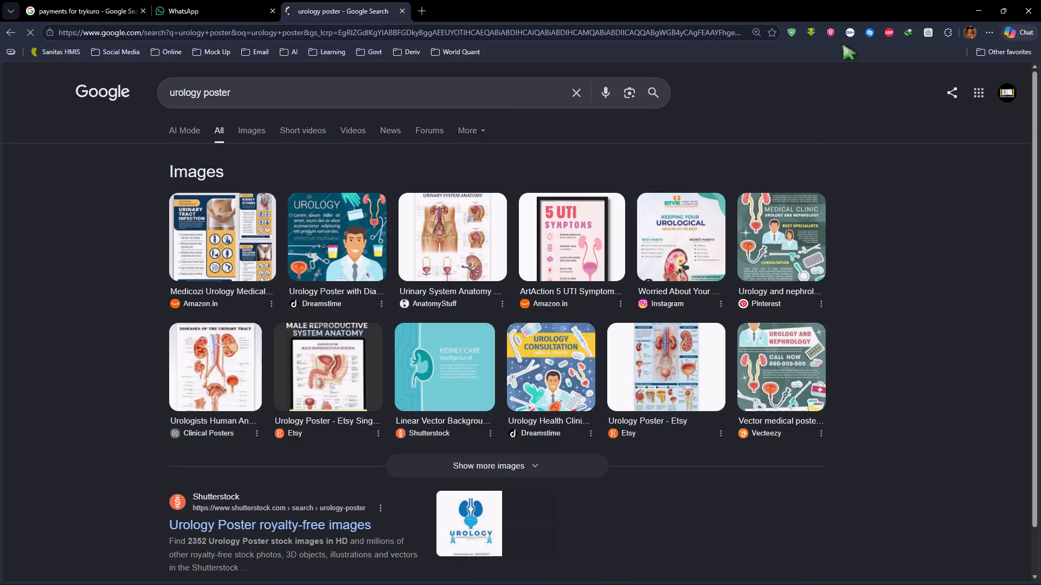
Open Pinterest and search its pins for "urology poster".
{"action": "left_click", "coordinate": [156, 35]}
{"action": "type", "text": "pint"}
{"action": "key", "text": "Return"}
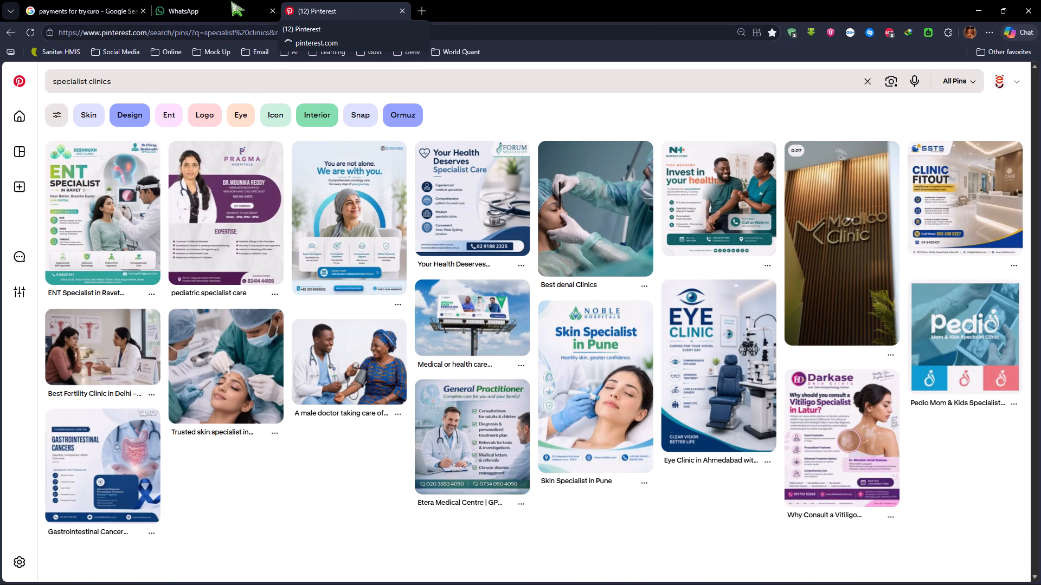
{"action": "left_click", "coordinate": [176, 73]}
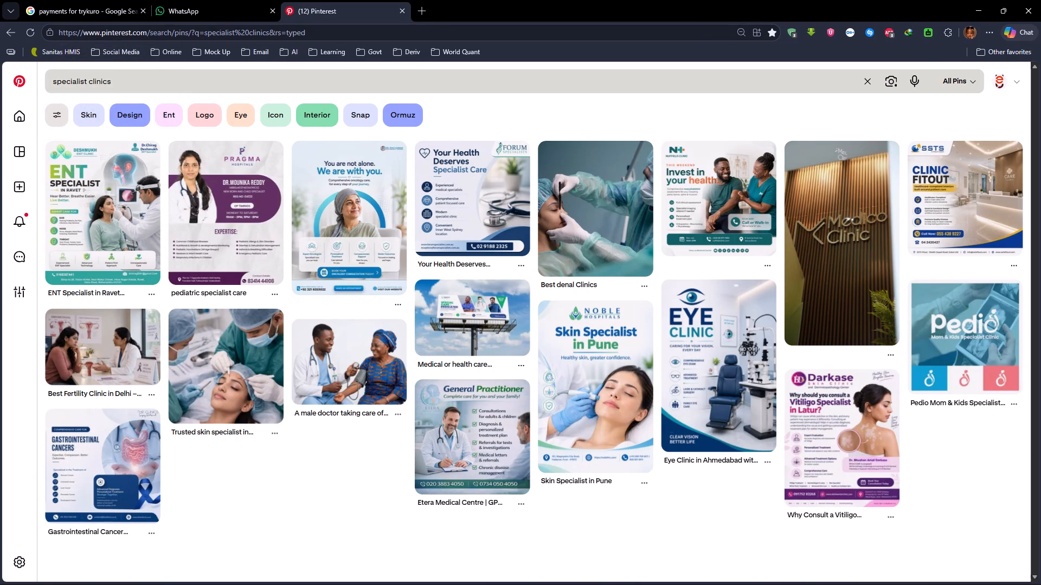
{"action": "left_click", "coordinate": [175, 79]}
{"action": "key", "text": "ctrl+a"}
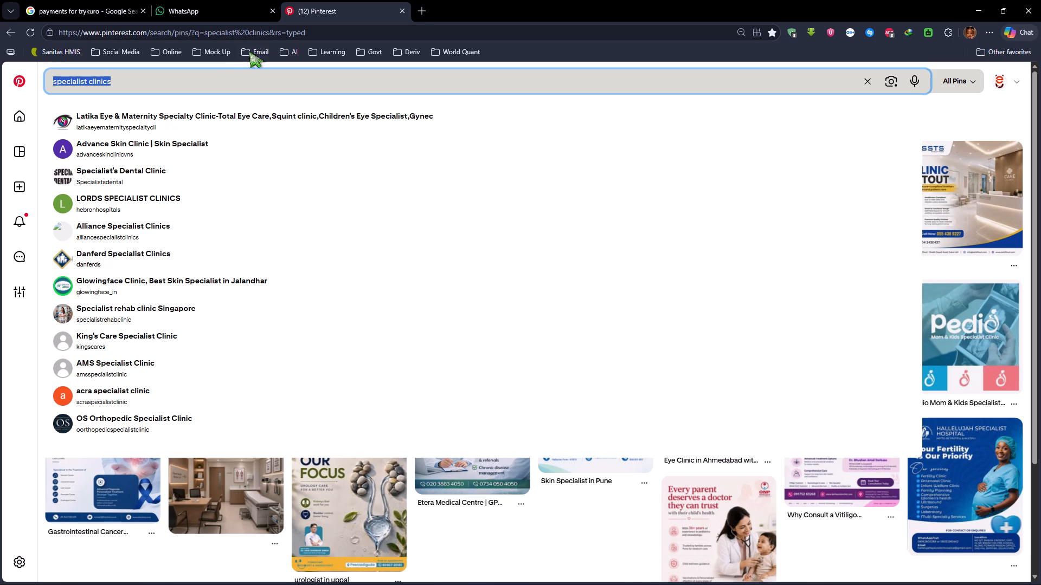
{"action": "type", "text": "urology poster"}
{"action": "key", "text": "Return"}
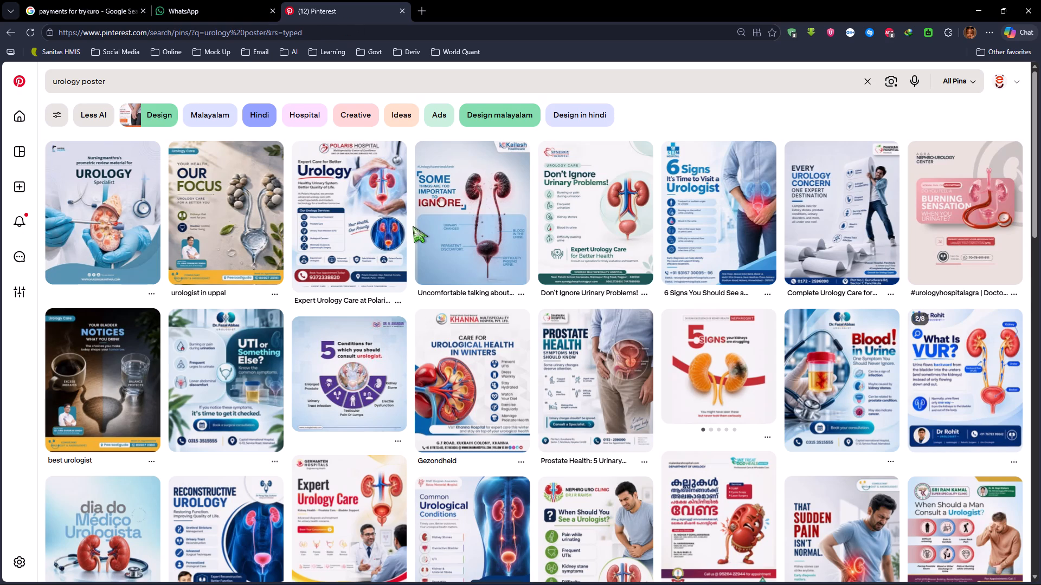
Open the "Reconstructive Urology", "What Is VUR?" and "6 Signs It's Time to Visit a Urologist" pins in separate new tabs.
{"action": "scroll", "coordinate": [413, 226], "scroll_direction": "down", "scroll_amount": 3}
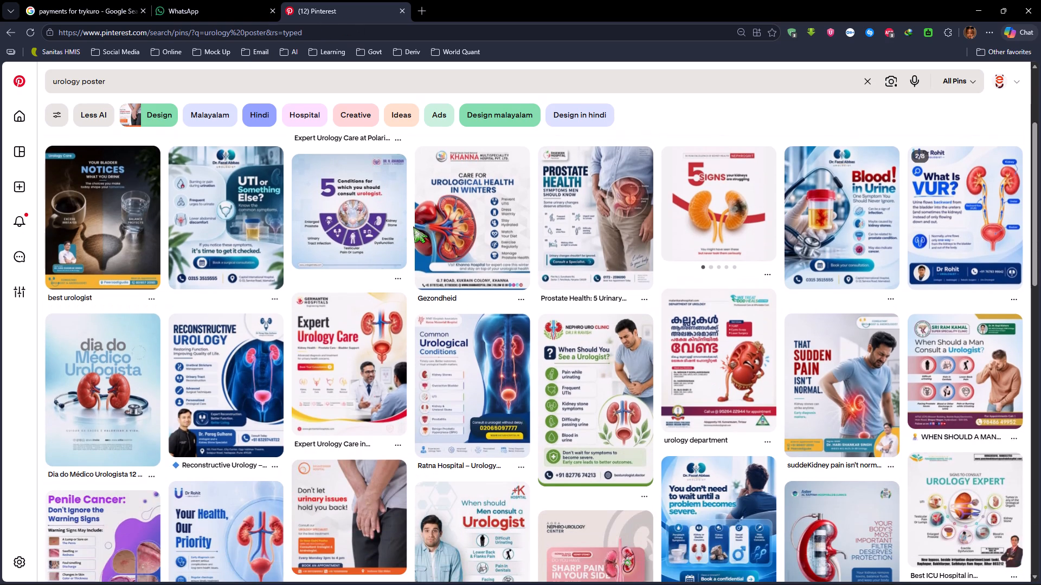
{"action": "right_click", "coordinate": [215, 367]}
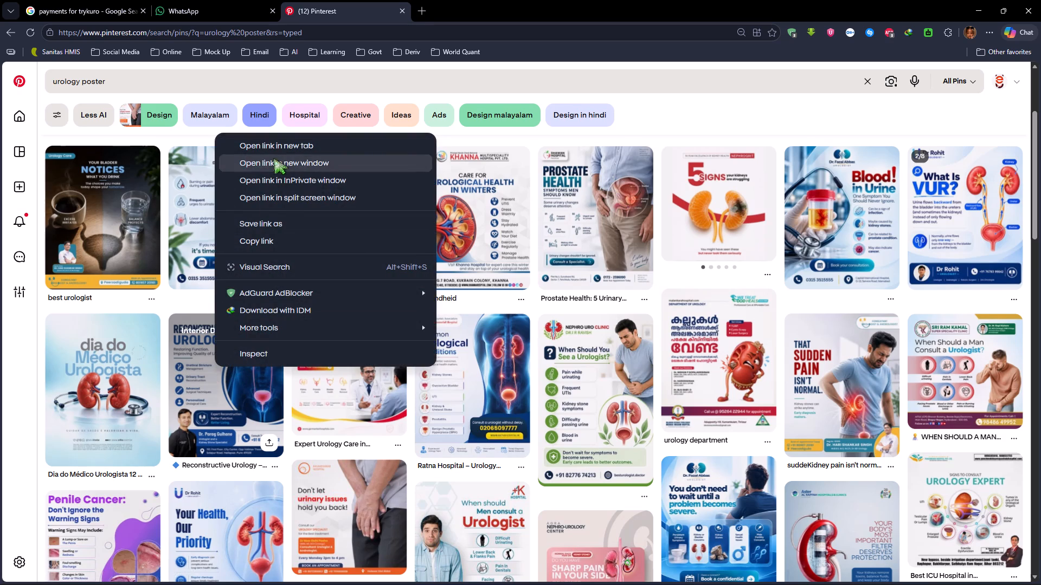
{"action": "left_click", "coordinate": [273, 146]}
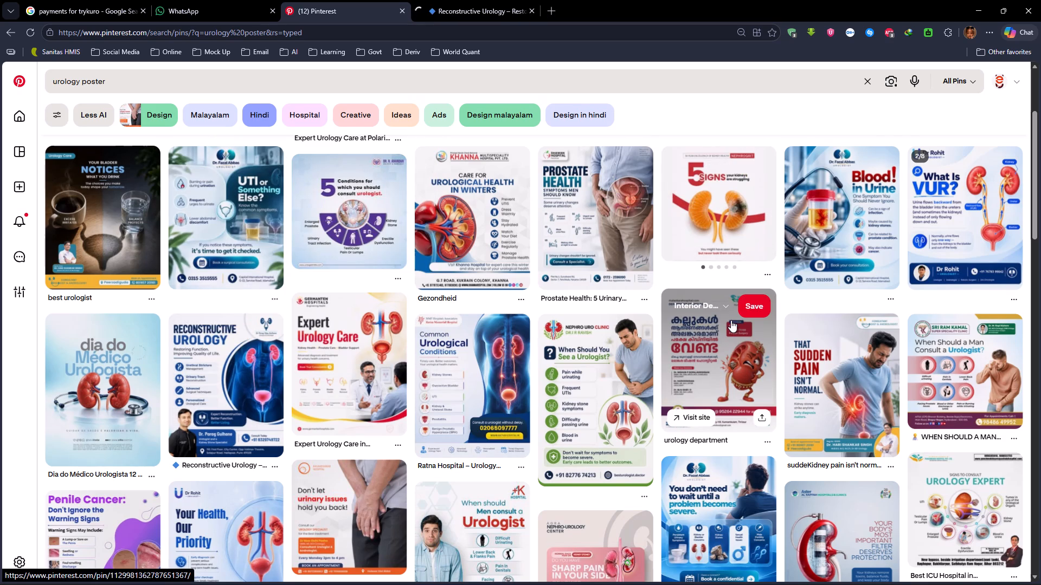
{"action": "scroll", "coordinate": [730, 321], "scroll_direction": "up", "scroll_amount": 1}
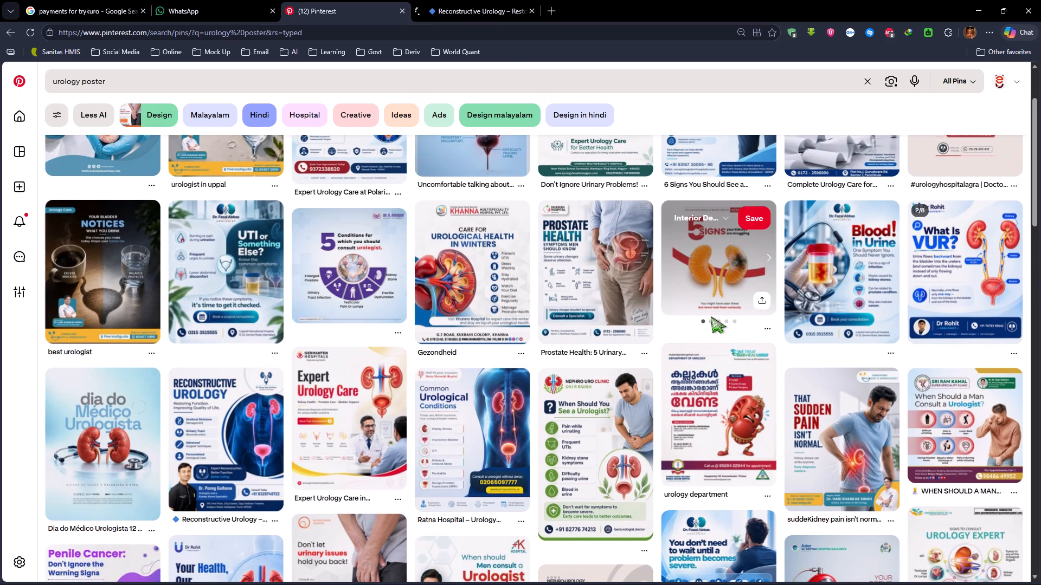
{"action": "right_click", "coordinate": [953, 258]}
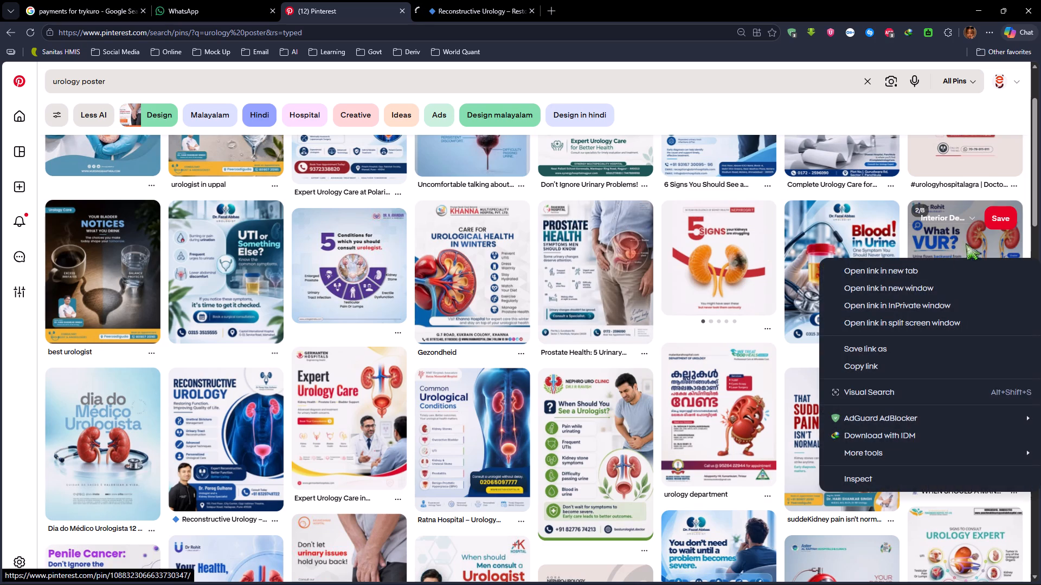
{"action": "left_click", "coordinate": [882, 270]}
{"action": "scroll", "coordinate": [641, 318], "scroll_direction": "up", "scroll_amount": 2}
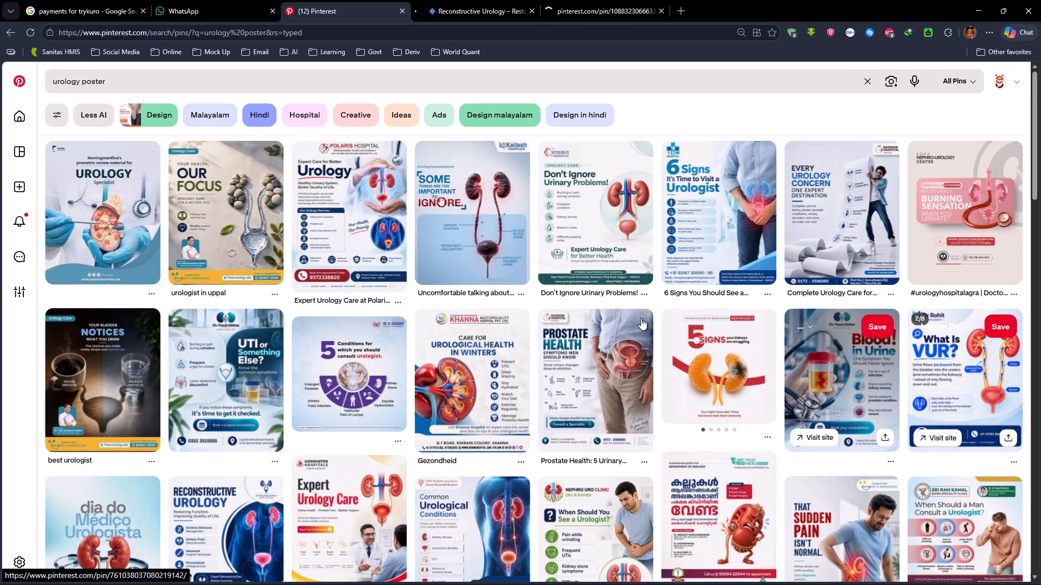
{"action": "scroll", "coordinate": [641, 318], "scroll_direction": "up", "scroll_amount": 3}
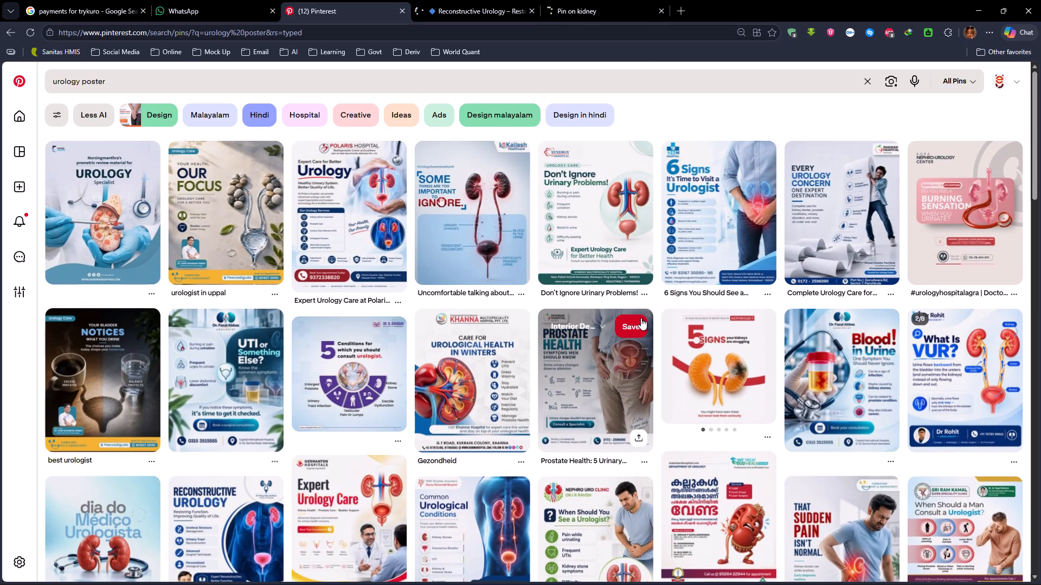
{"action": "right_click", "coordinate": [705, 207]}
{"action": "left_click", "coordinate": [752, 216]}
Browse further through the urology poster results and open the "Uro-Oncology" pin in a new tab.
{"action": "scroll", "coordinate": [676, 257], "scroll_direction": "down", "scroll_amount": 4}
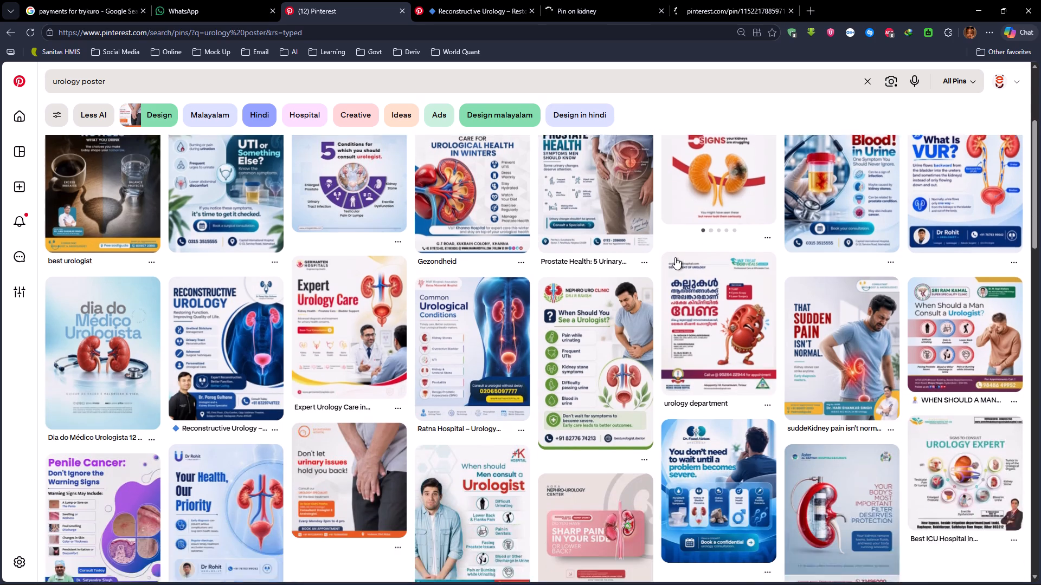
{"action": "scroll", "coordinate": [674, 258], "scroll_direction": "down", "scroll_amount": 5}
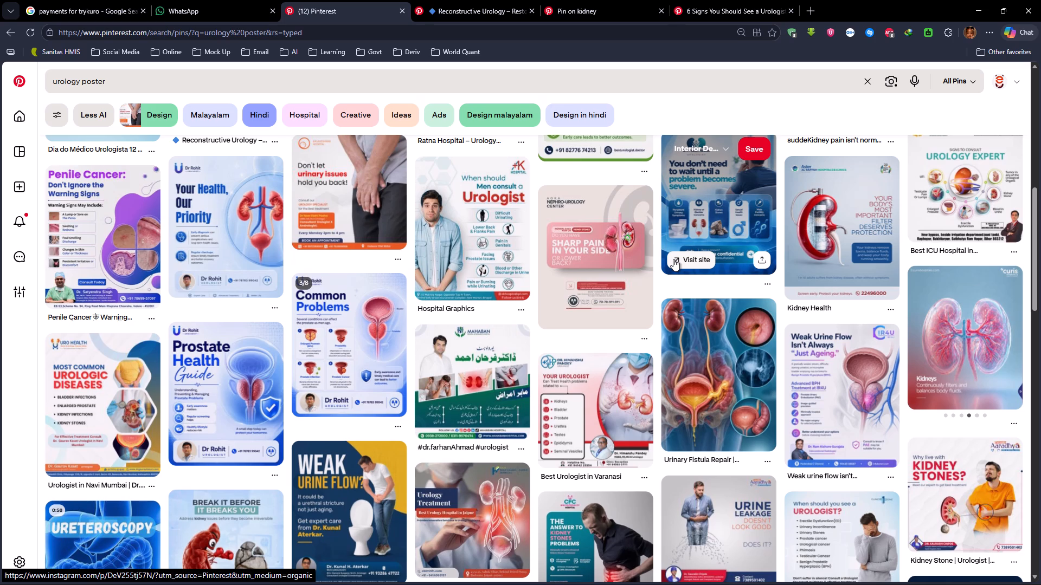
{"action": "scroll", "coordinate": [673, 259], "scroll_direction": "down", "scroll_amount": 6}
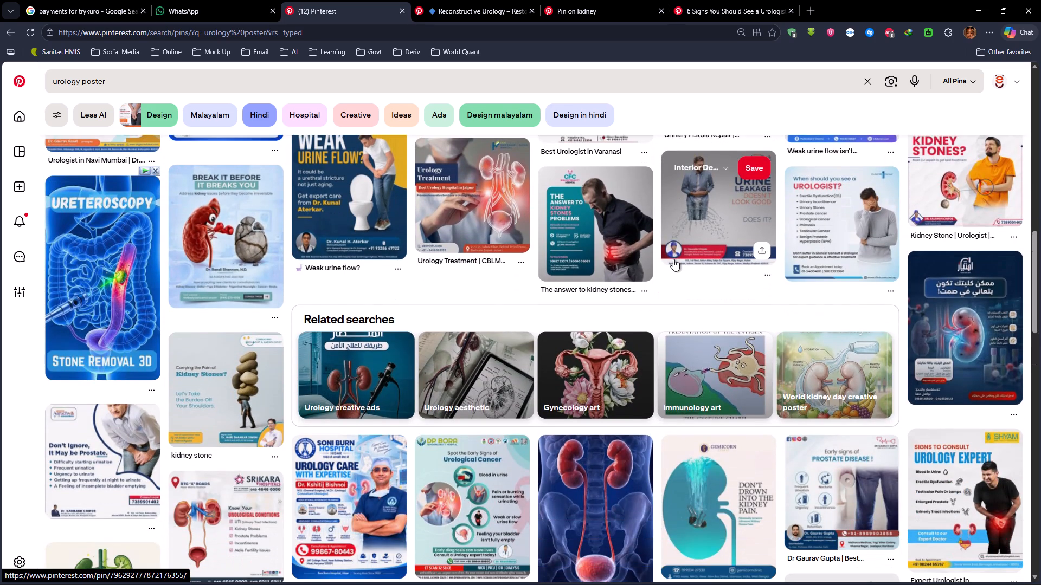
{"action": "scroll", "coordinate": [677, 283], "scroll_direction": "down", "scroll_amount": 5}
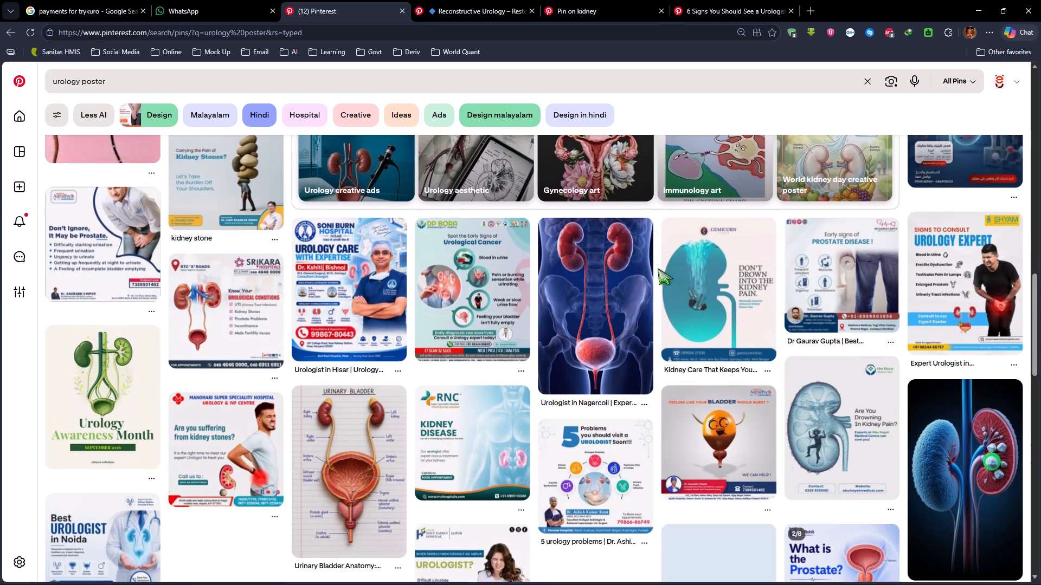
{"action": "scroll", "coordinate": [658, 268], "scroll_direction": "down", "scroll_amount": 5}
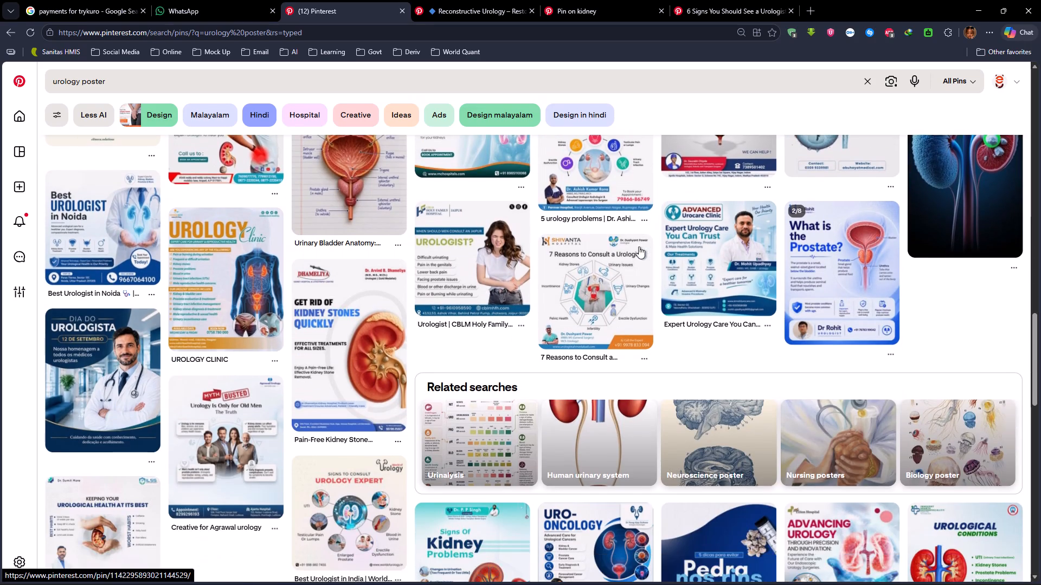
{"action": "scroll", "coordinate": [639, 246], "scroll_direction": "down", "scroll_amount": 3}
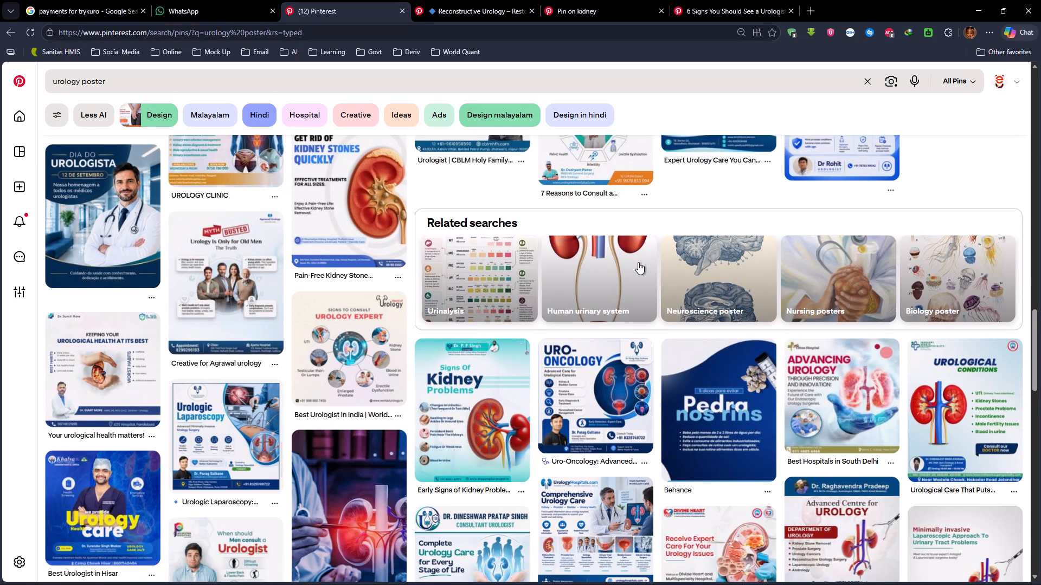
{"action": "right_click", "coordinate": [605, 404]}
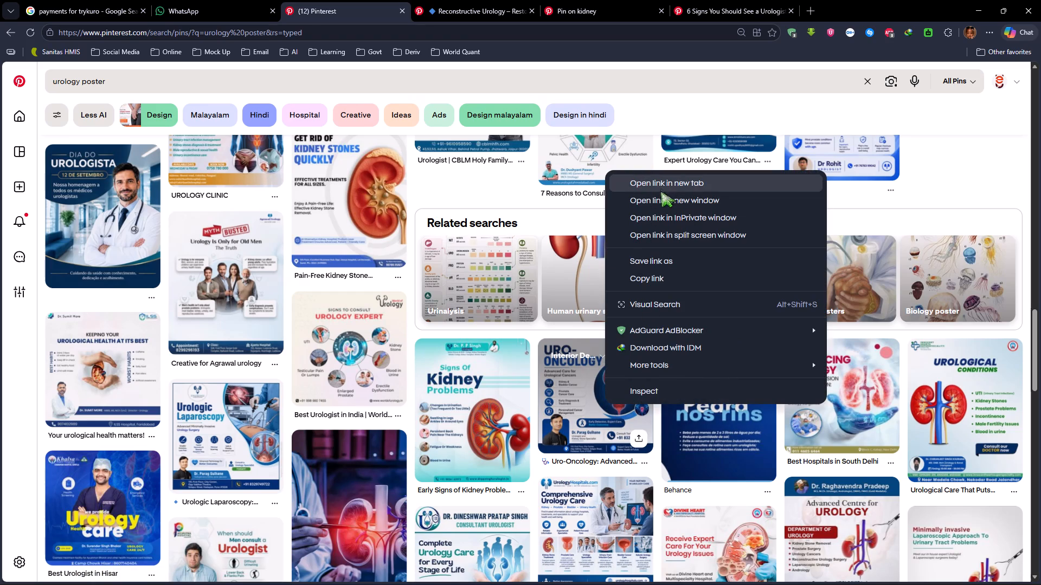
{"action": "left_click", "coordinate": [662, 186]}
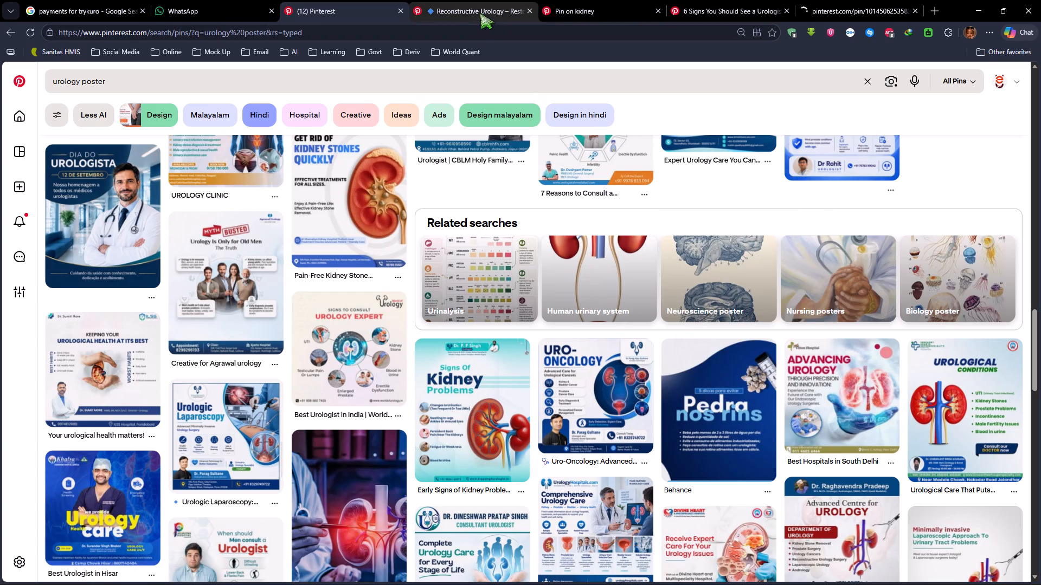
Review and compare the designs of the four opened urology poster pins.
{"action": "left_click", "coordinate": [480, 12]}
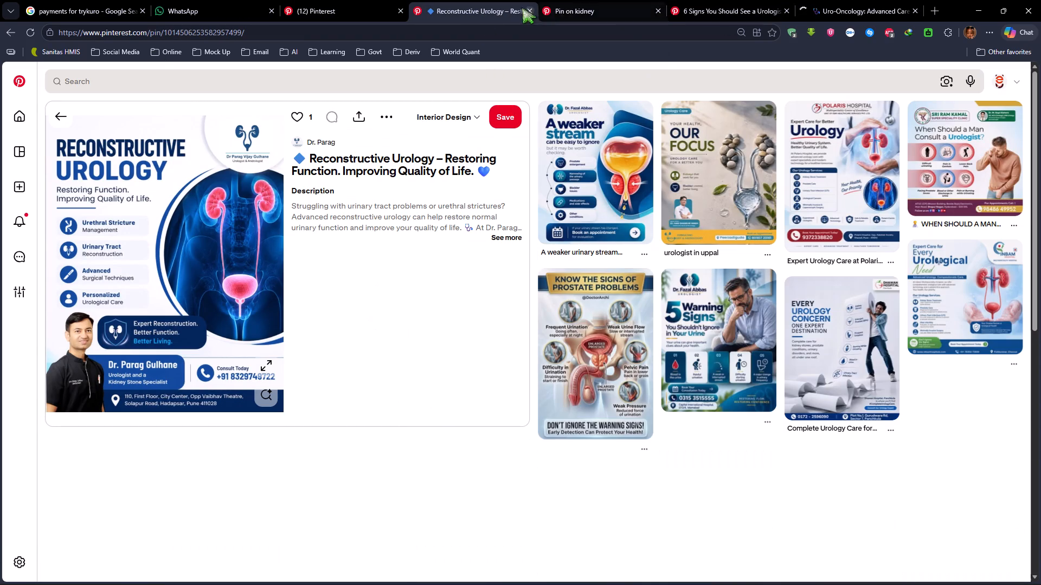
{"action": "left_click", "coordinate": [575, 3]}
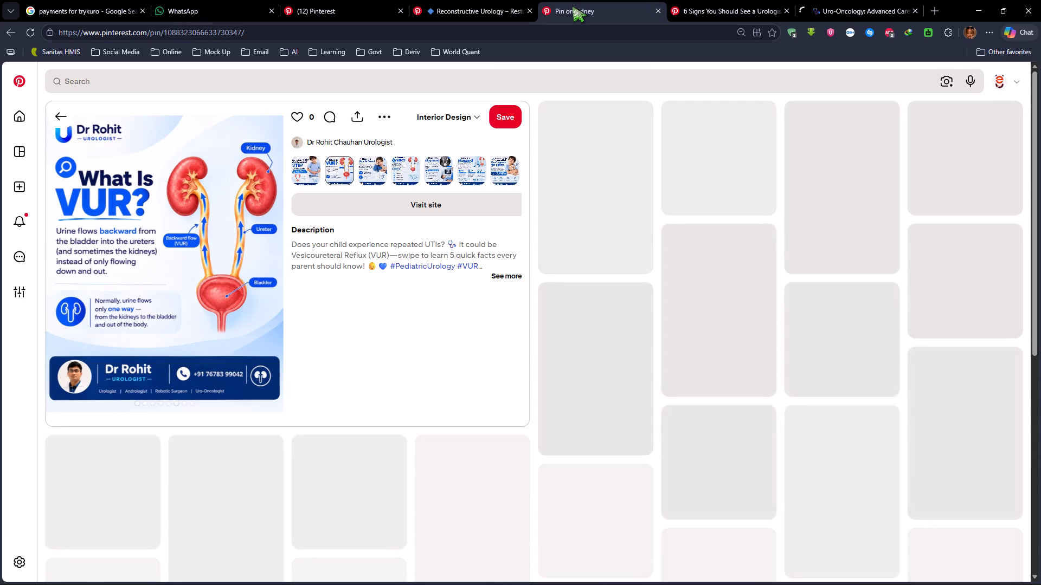
{"action": "left_click", "coordinate": [707, 8]}
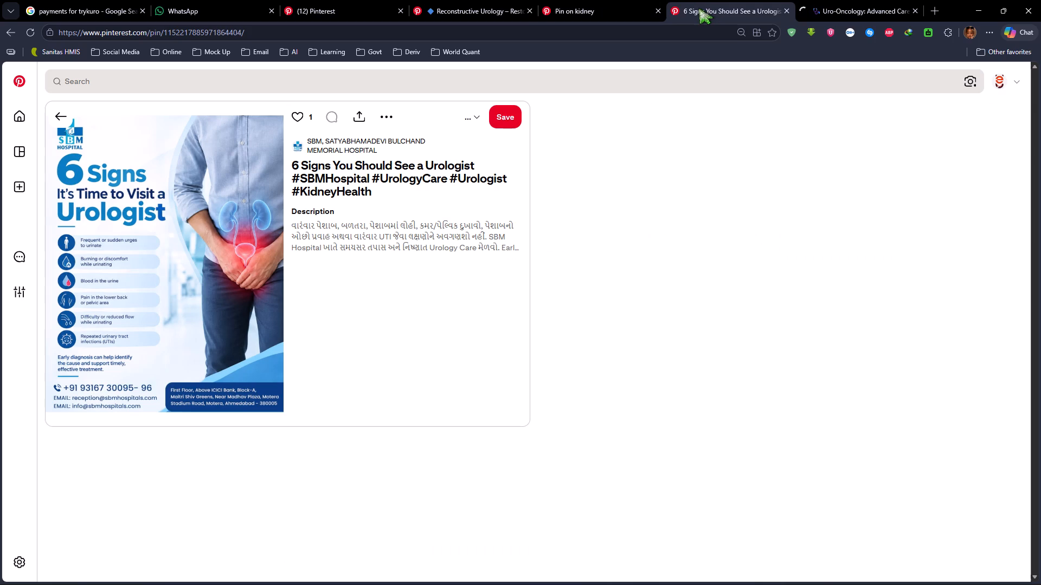
{"action": "left_click", "coordinate": [857, 6]}
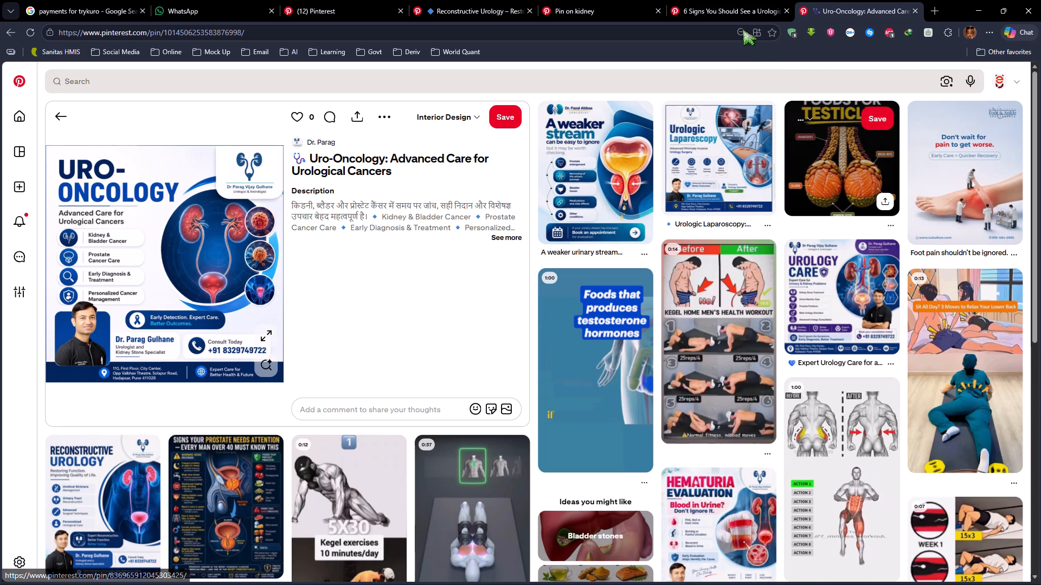
{"action": "left_click", "coordinate": [740, 11]}
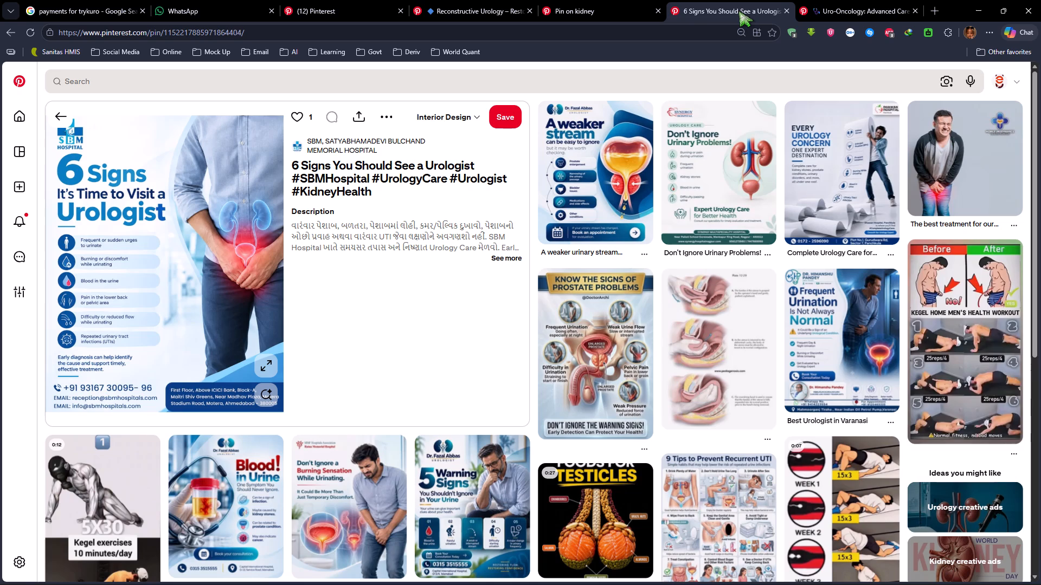
{"action": "left_click", "coordinate": [601, 17]}
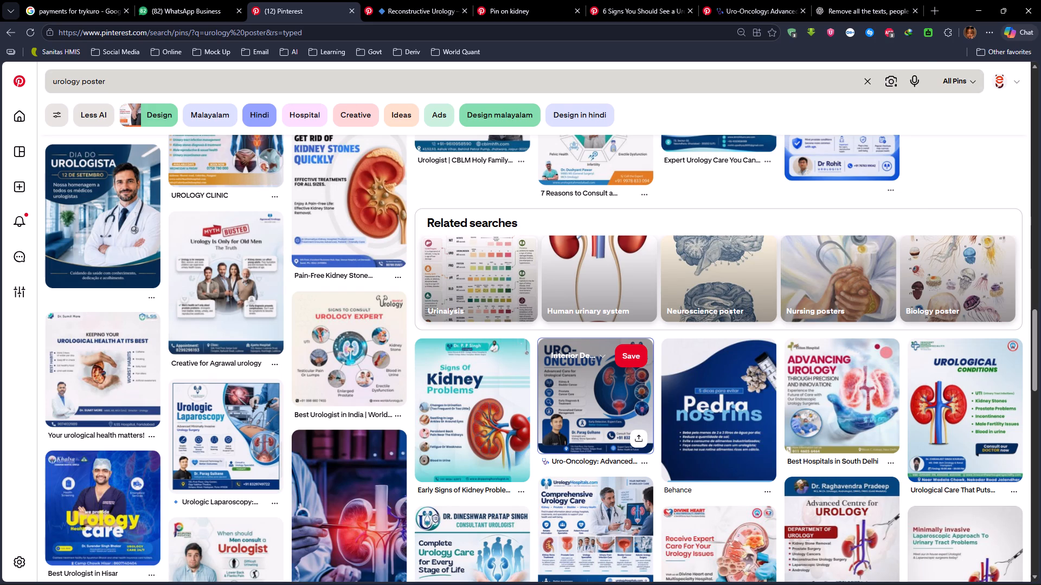
{"action": "key", "text": "ctrl+a"}
{"action": "key", "text": "c"}
{"action": "type", "text": "onat"}
{"action": "key", "text": "BackSpace"}
{"action": "key", "text": "BackSpace"}
{"action": "key", "text": "BackSpace"}
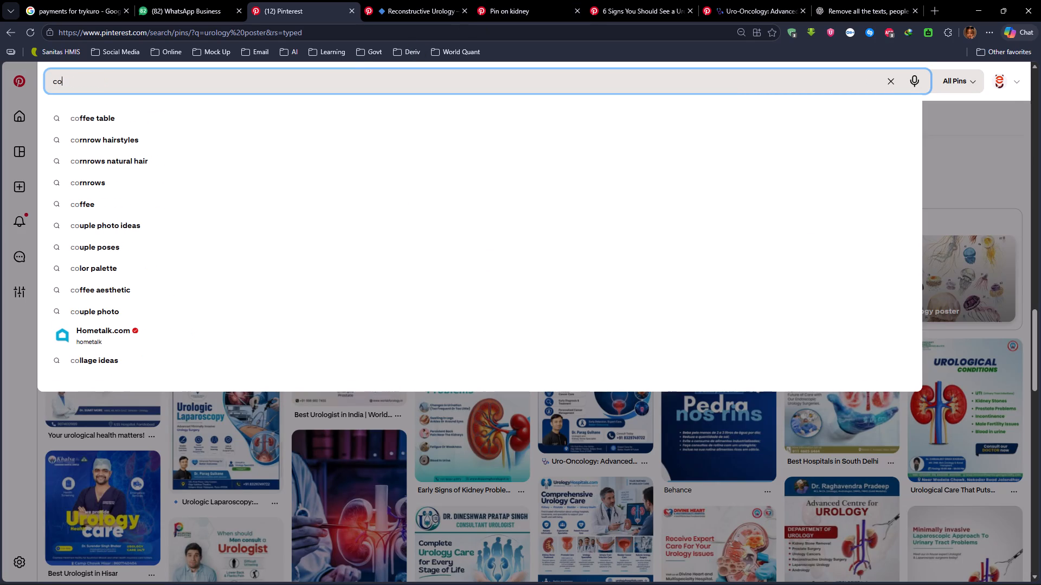
{"action": "type", "text": "ta"}
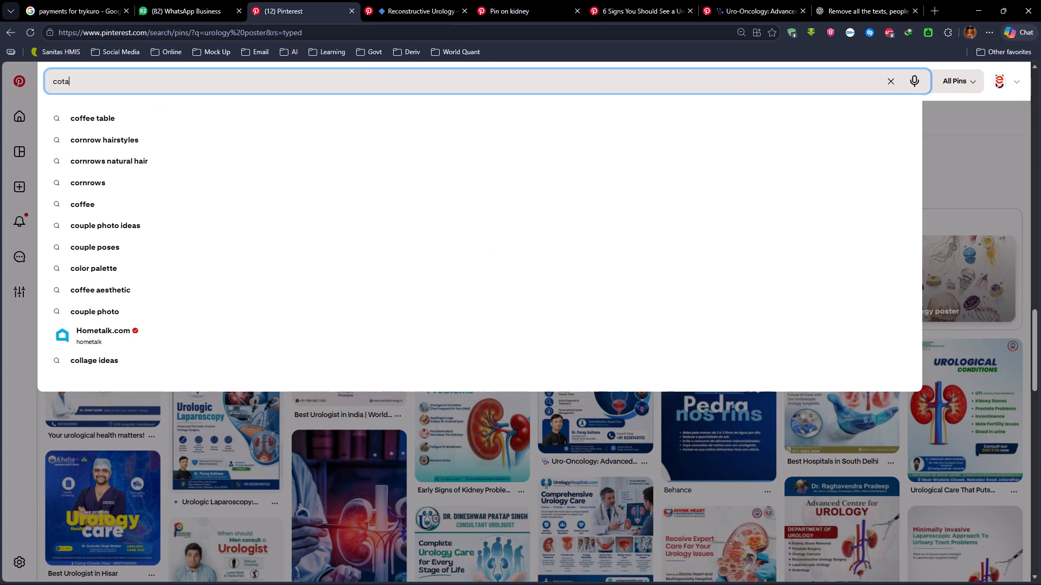
{"action": "key", "text": "BackSpace"}
{"action": "key", "text": "BackSpace"}
{"action": "type", "text": "ncts"}
{"action": "key", "text": "space"}
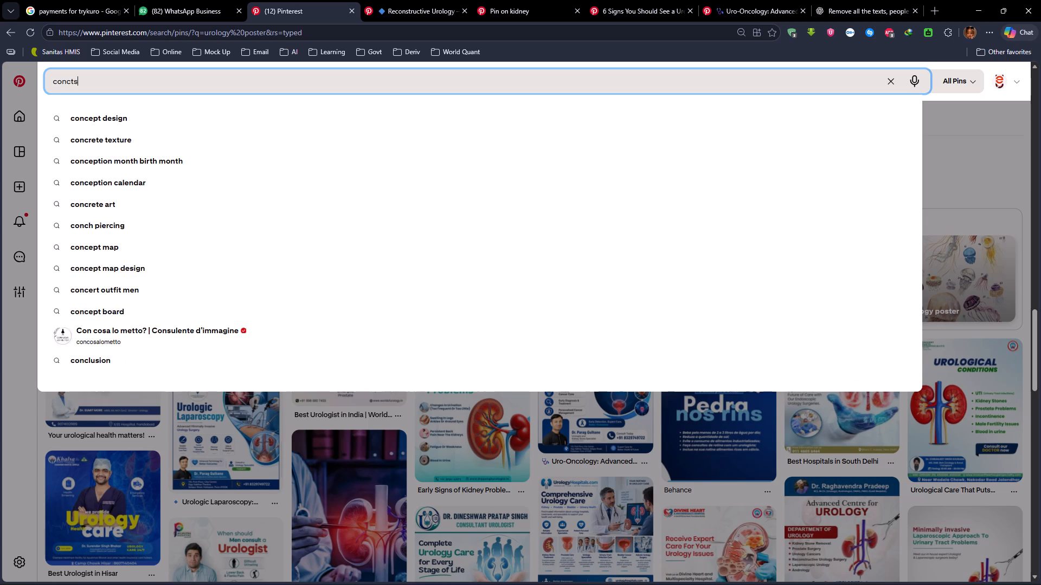
{"action": "key", "text": "BackSpace"}
{"action": "key", "text": "BackSpace"}
{"action": "key", "text": "BackSpace"}
{"action": "key", "text": "BackSpace"}
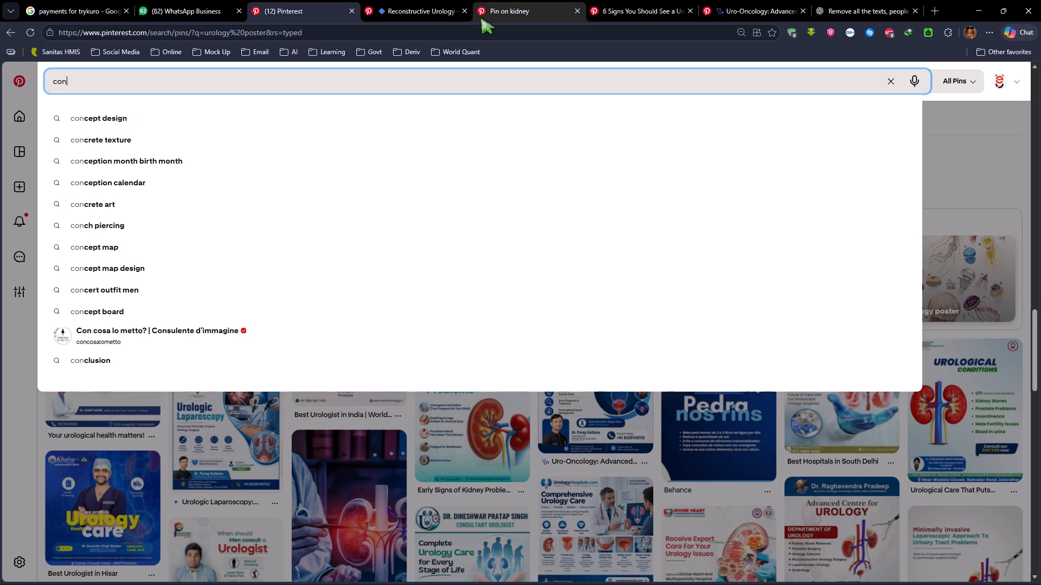
{"action": "type", "text": "tacts placement on the poster"}
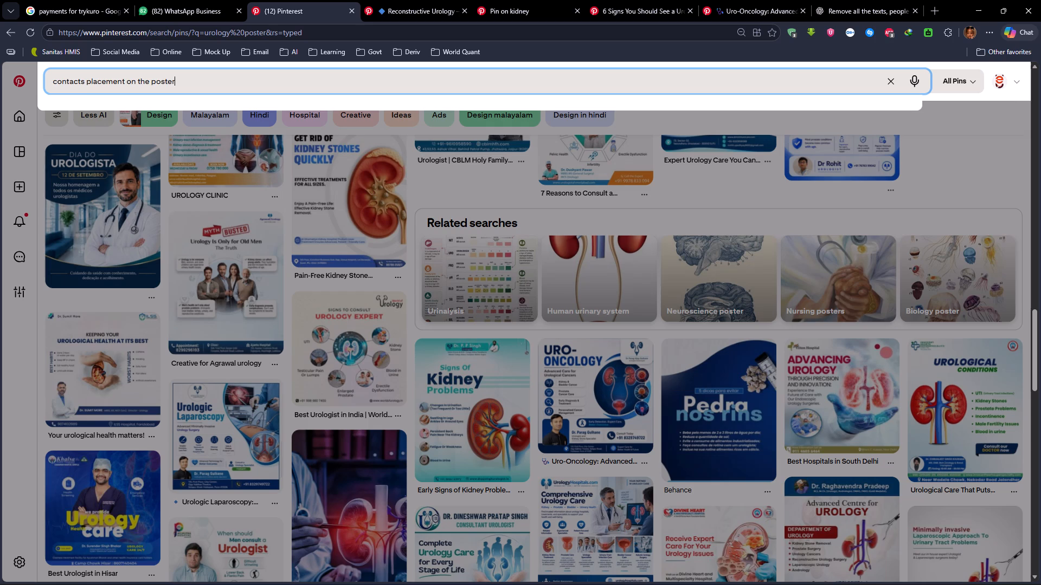
{"action": "key", "text": "Return"}
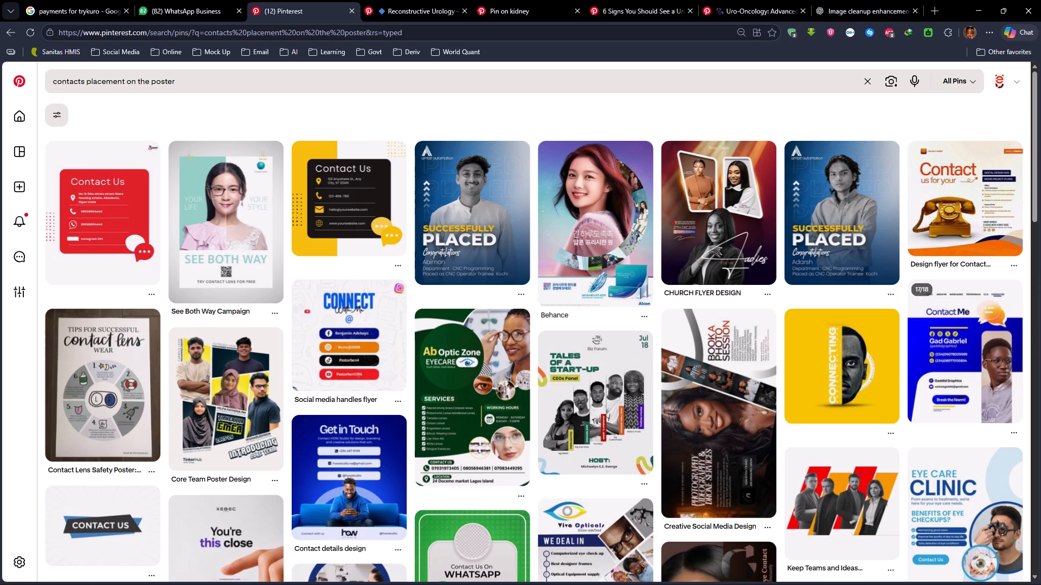
Browse the contact placement results and open the "CCTV Camera & Security System" poster pin in a new tab.
{"action": "scroll", "coordinate": [742, 419], "scroll_direction": "down", "scroll_amount": 7}
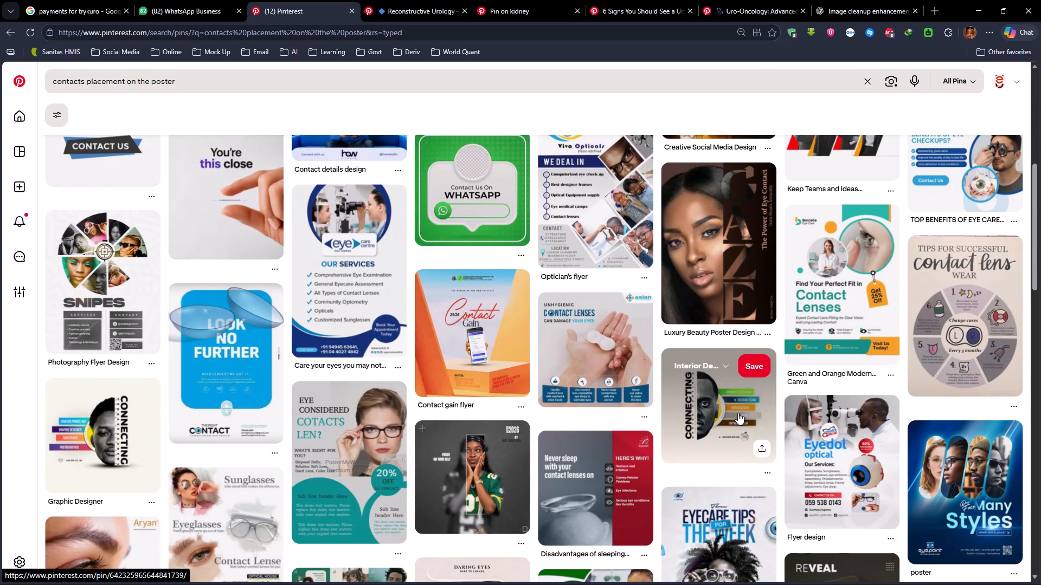
{"action": "scroll", "coordinate": [737, 412], "scroll_direction": "down", "scroll_amount": 4}
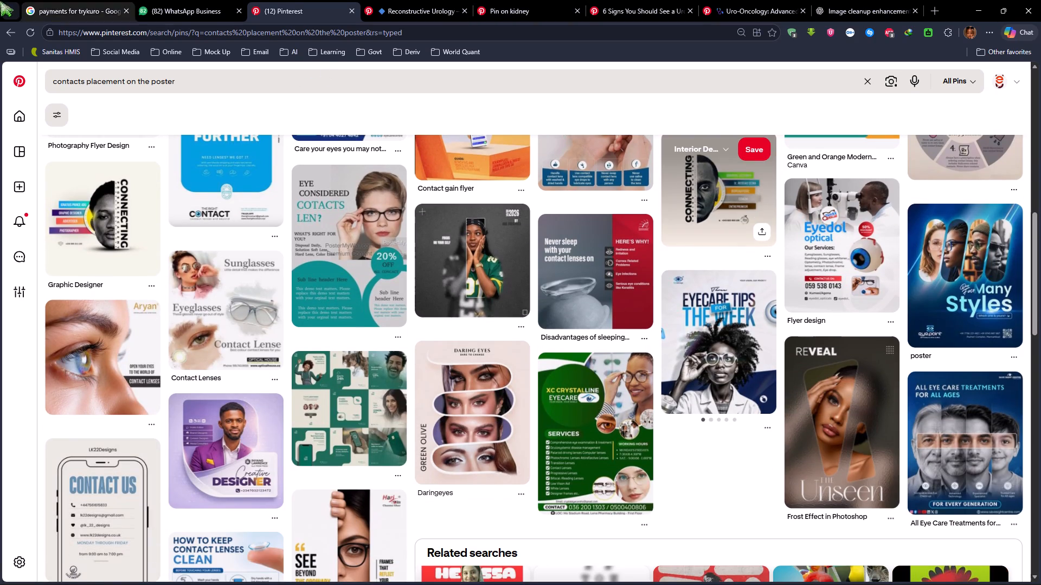
{"action": "scroll", "coordinate": [547, 281], "scroll_direction": "down", "scroll_amount": 7}
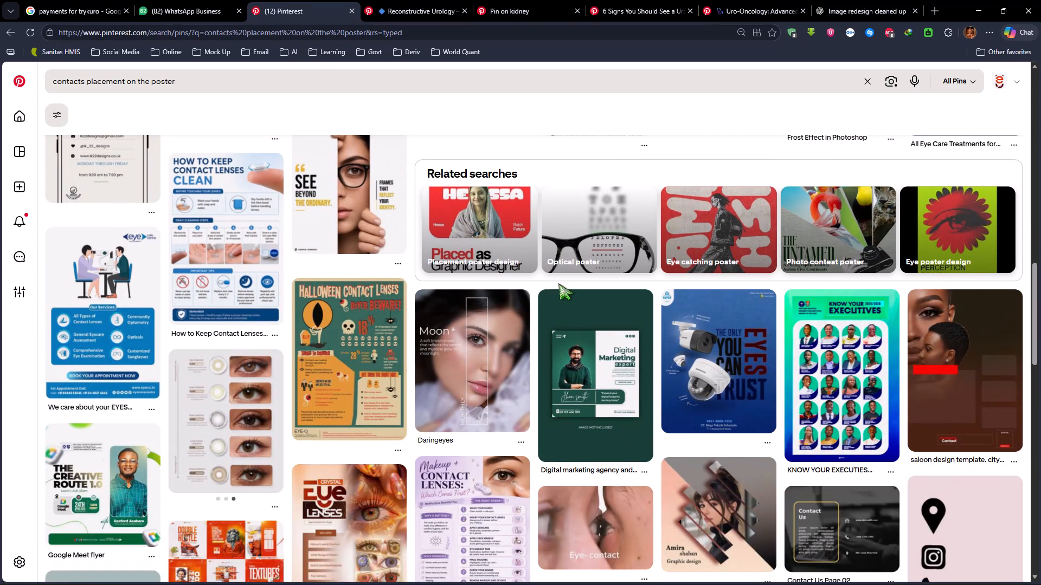
{"action": "scroll", "coordinate": [634, 427], "scroll_direction": "down", "scroll_amount": 6}
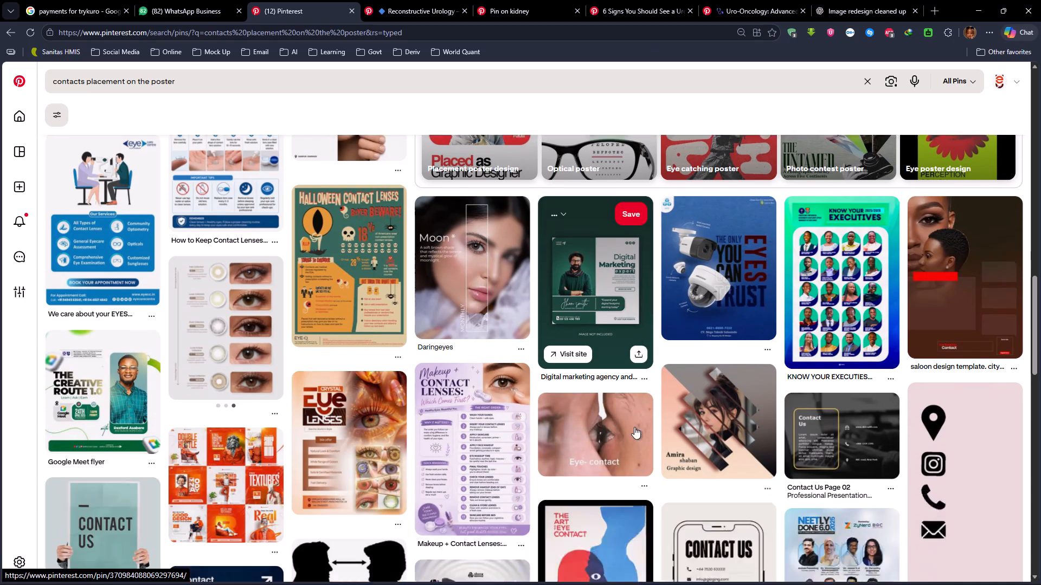
{"action": "scroll", "coordinate": [632, 424], "scroll_direction": "down", "scroll_amount": 4}
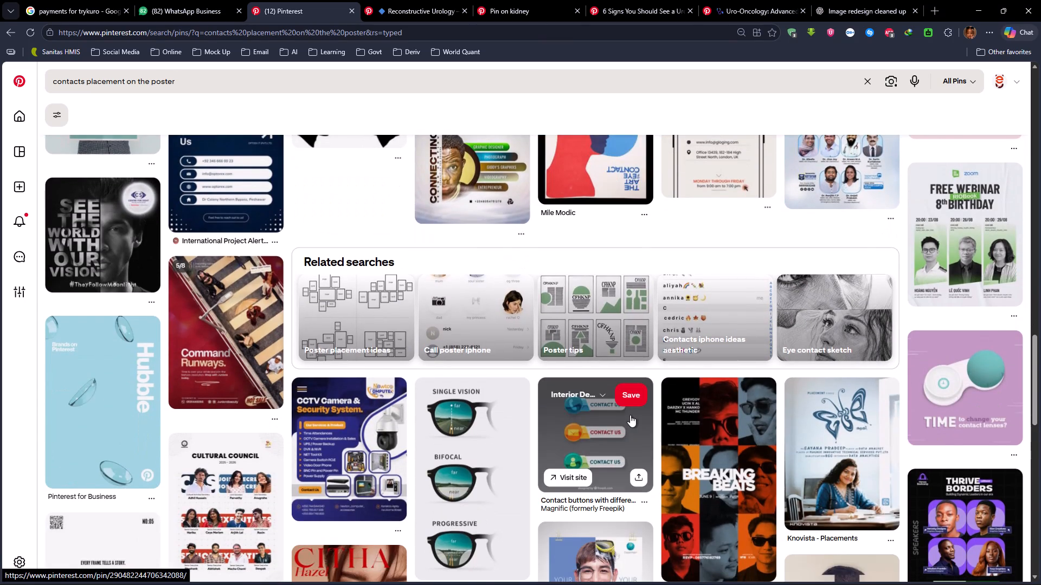
{"action": "scroll", "coordinate": [630, 415], "scroll_direction": "down", "scroll_amount": 5}
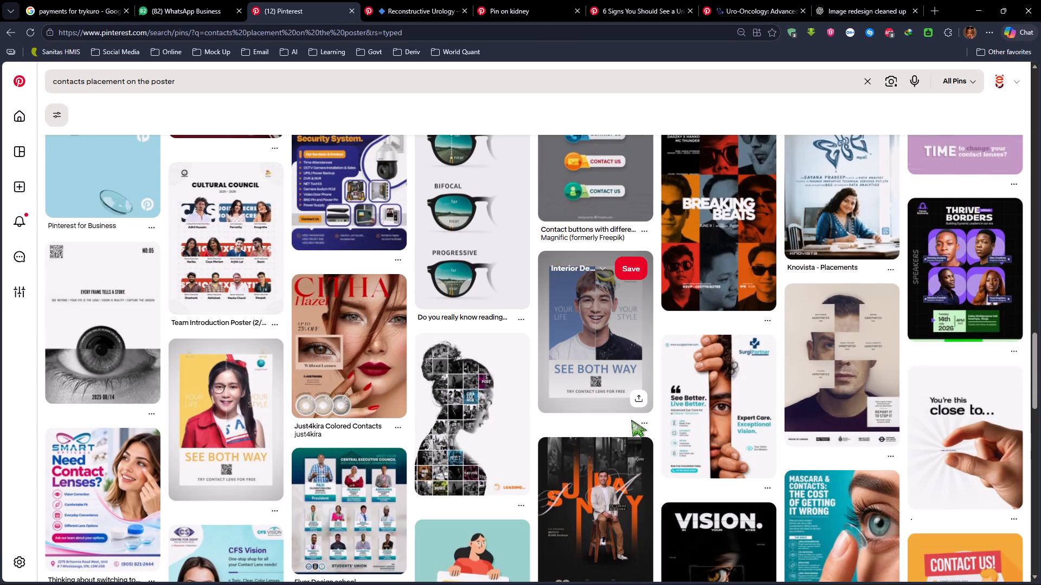
{"action": "right_click", "coordinate": [366, 167]}
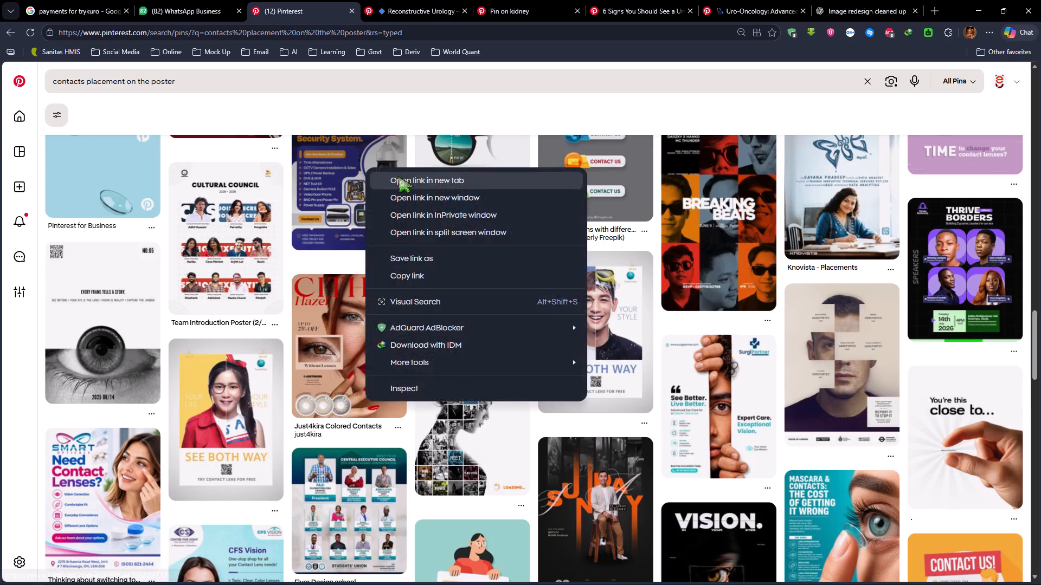
{"action": "left_click", "coordinate": [399, 177]}
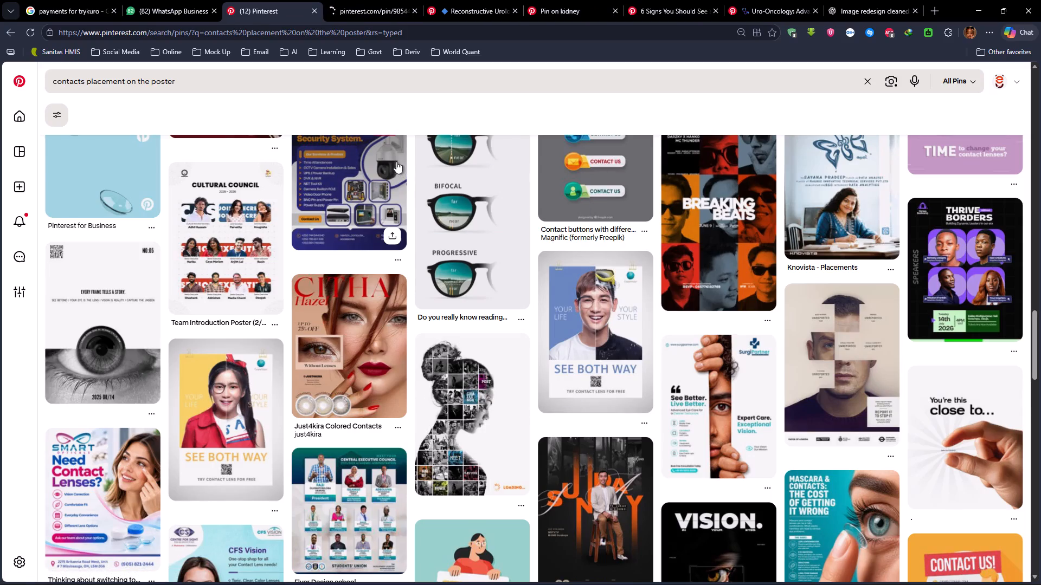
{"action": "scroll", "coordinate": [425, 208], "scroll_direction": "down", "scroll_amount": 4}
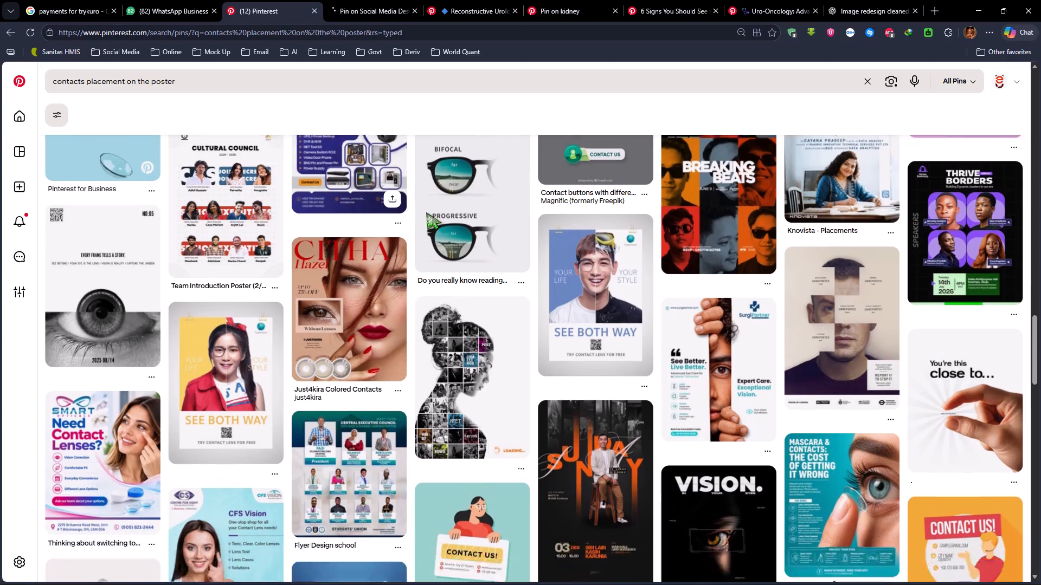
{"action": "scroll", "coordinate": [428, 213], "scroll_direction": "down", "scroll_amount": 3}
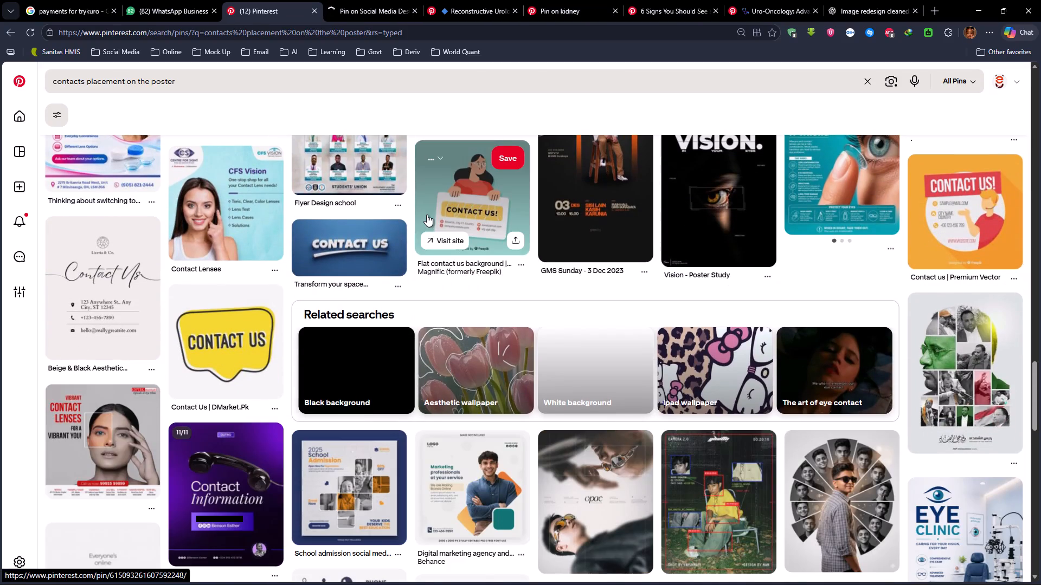
Open the HIRING Optical Technician PSD from the Desktop's 2027 folder in Photoshop.
{"action": "left_click", "coordinate": [428, 573]}
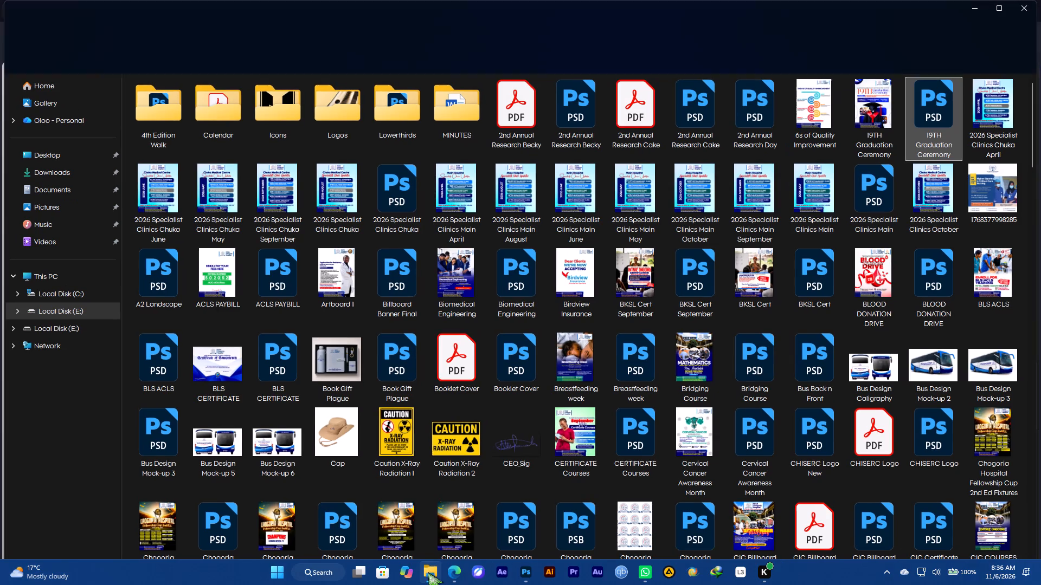
{"action": "left_click", "coordinate": [61, 152]}
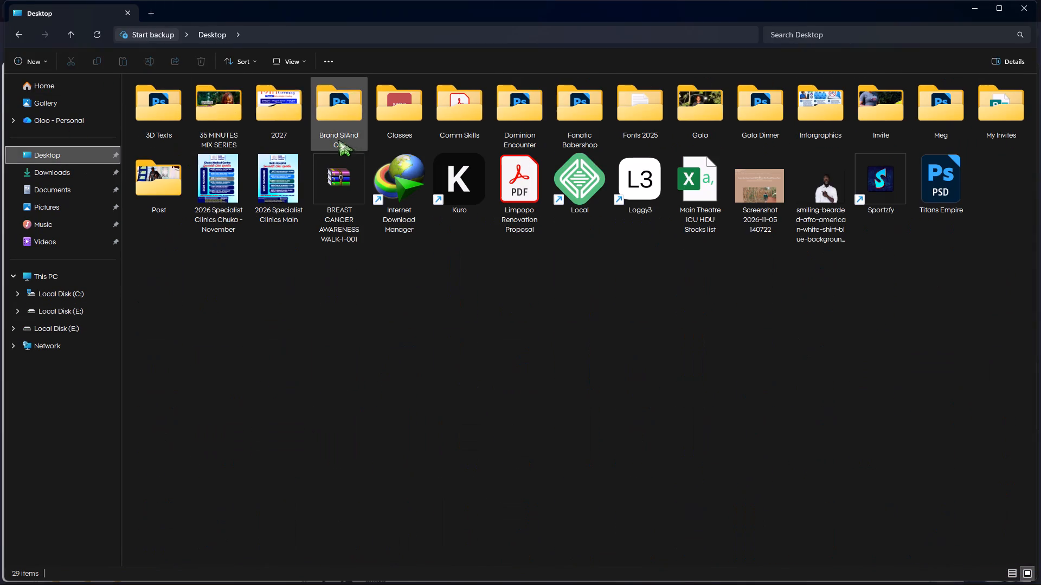
{"action": "double_click", "coordinate": [282, 119]}
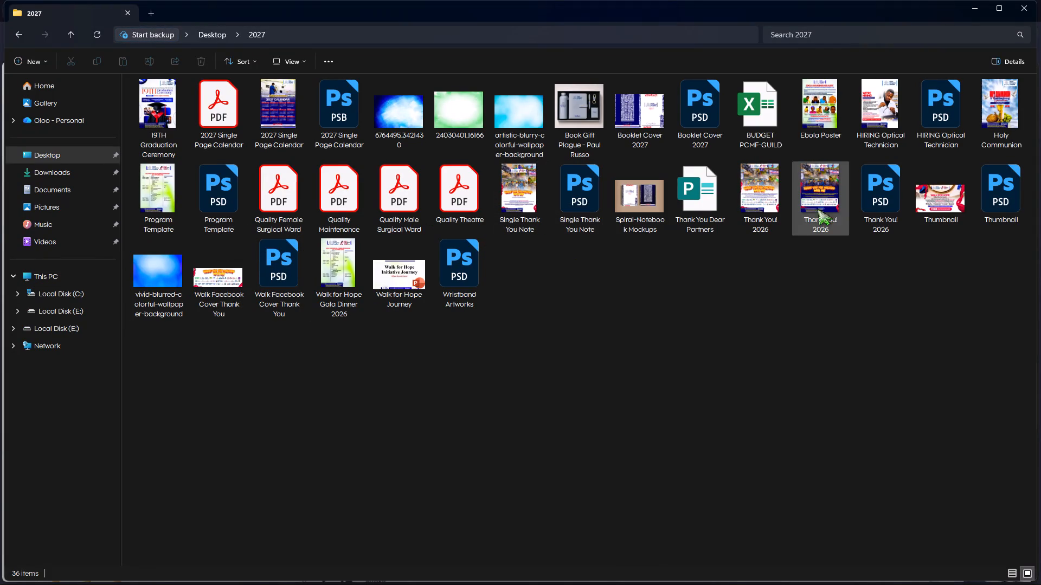
{"action": "left_click", "coordinate": [953, 107]}
{"action": "left_click", "coordinate": [879, 189]}
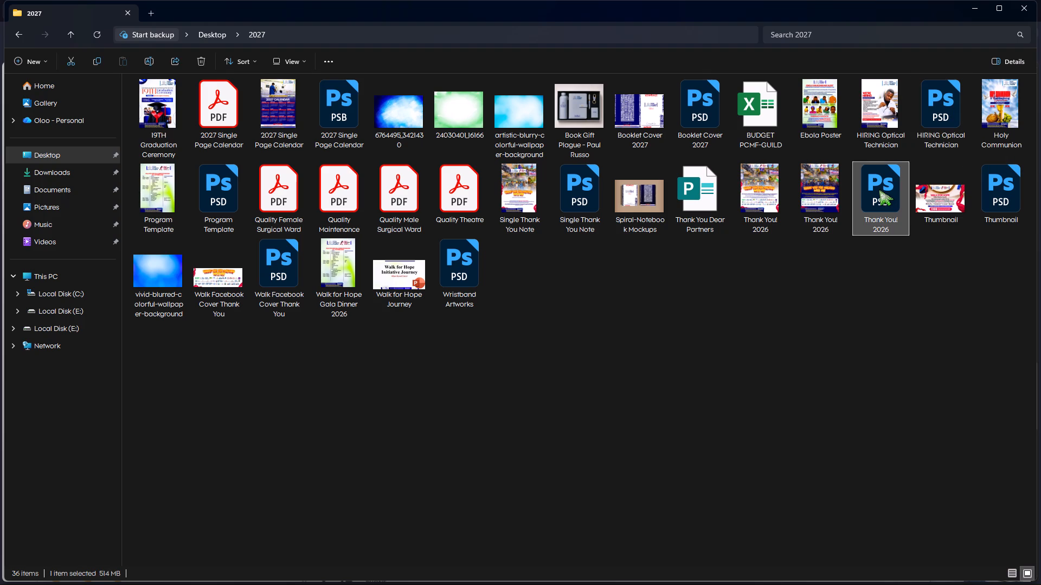
{"action": "left_click", "coordinate": [952, 105]}
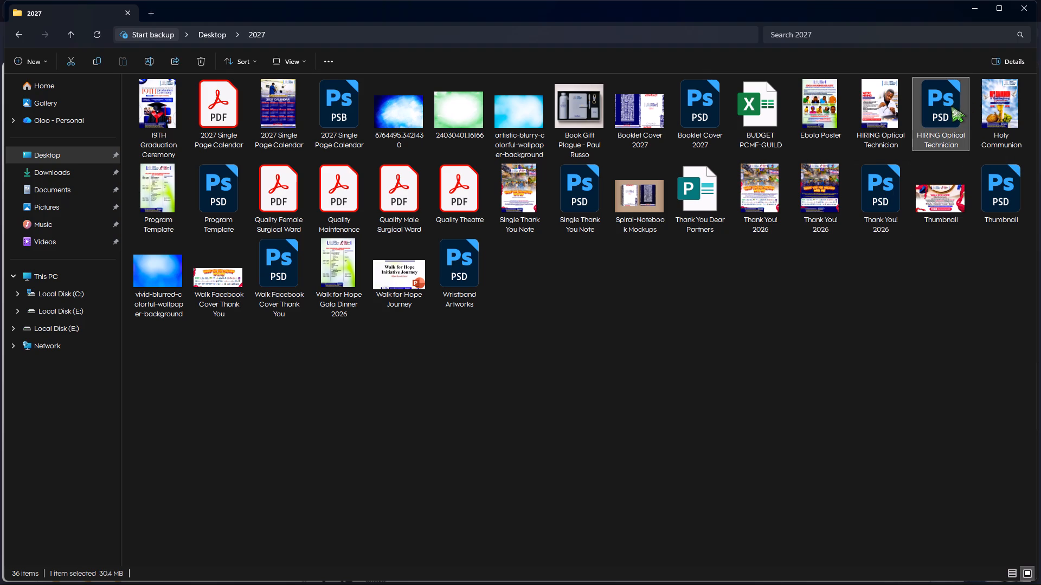
{"action": "double_click", "coordinate": [951, 106]}
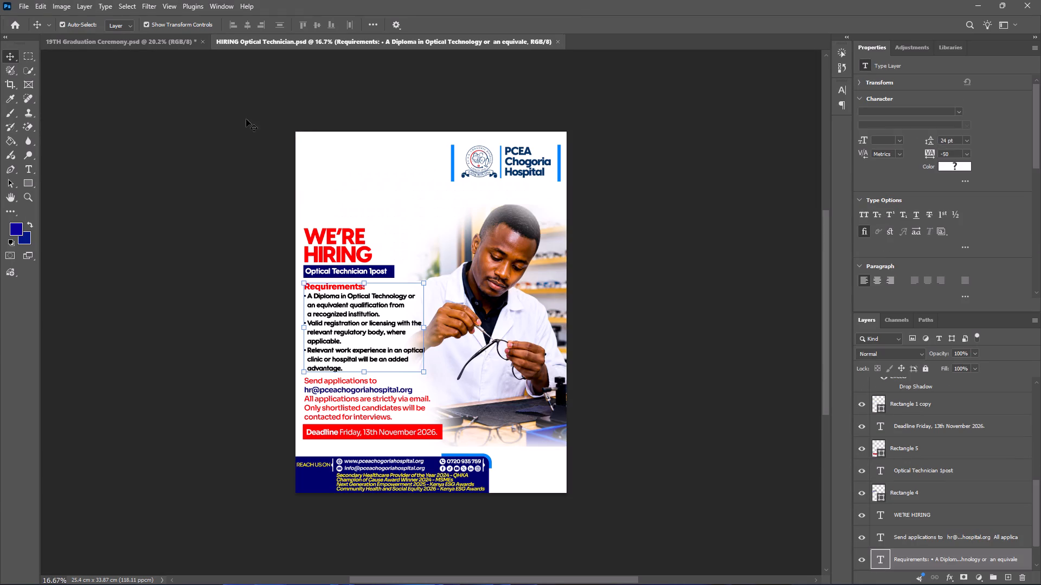
Delete the hiring texts, the job title and deadline bars and the technician photo, keeping only the hospital logo and contact footer.
{"action": "key", "text": "Delete"}
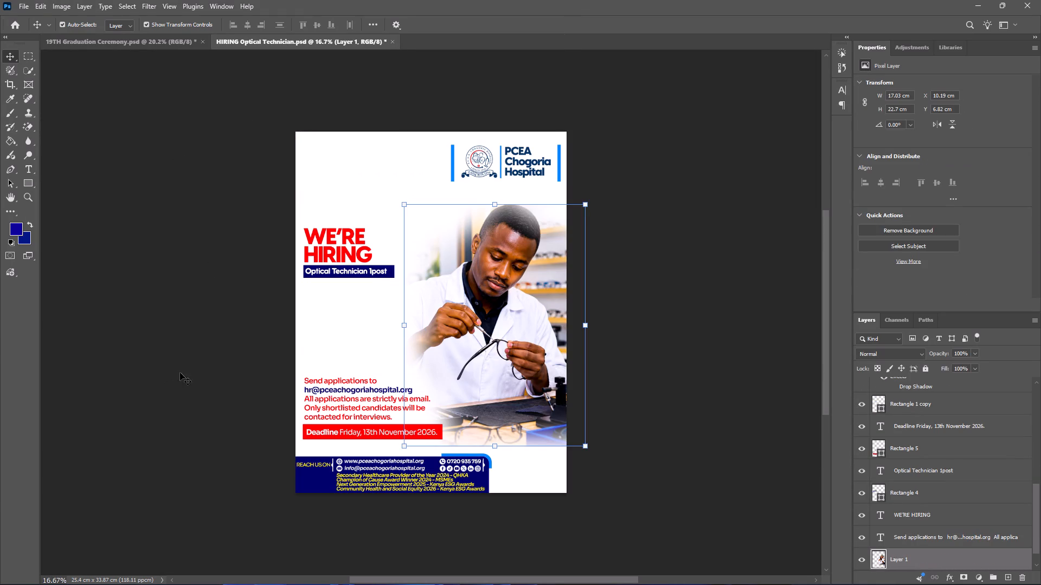
{"action": "left_click", "coordinate": [333, 393]}
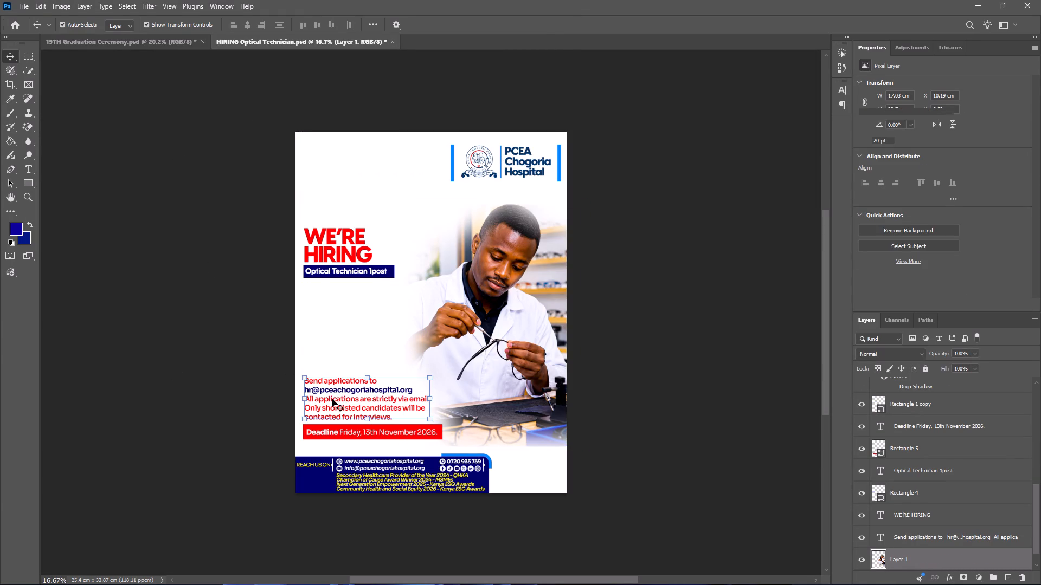
{"action": "key", "text": "Delete"}
{"action": "left_click", "coordinate": [331, 243]}
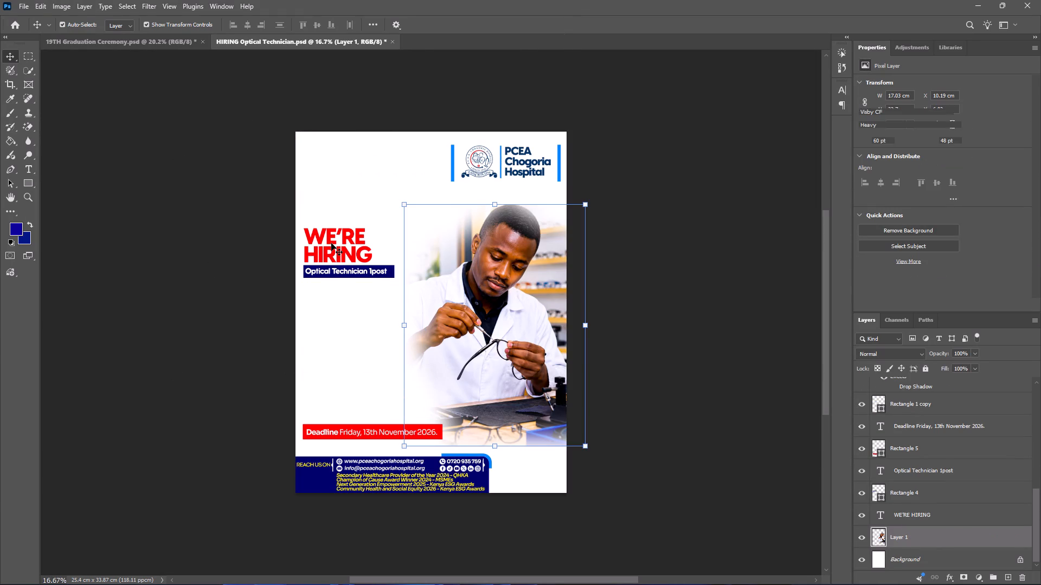
{"action": "key", "text": "Delete"}
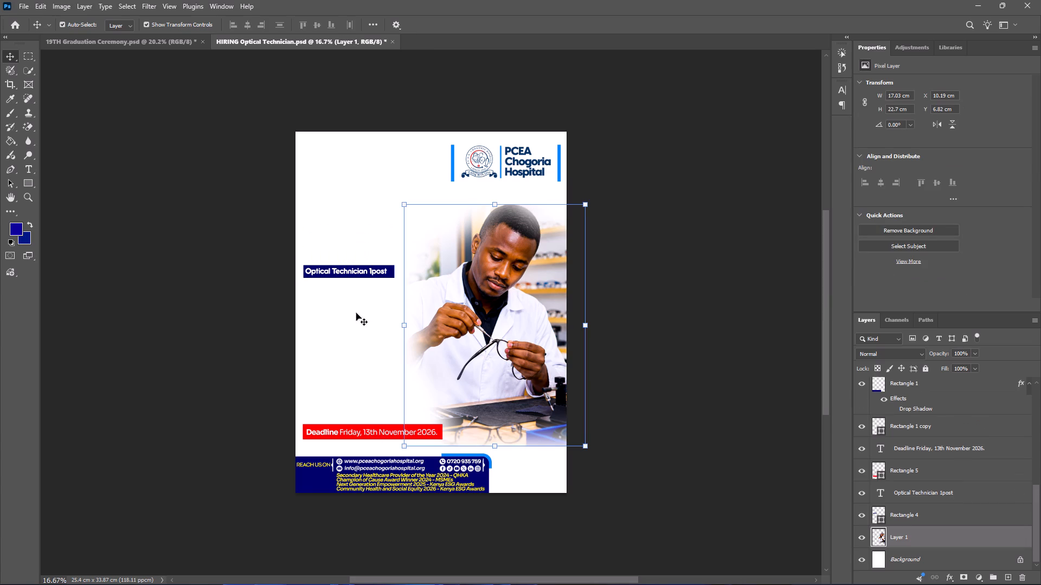
{"action": "left_click", "coordinate": [350, 273]}
{"action": "key", "text": "Delete"}
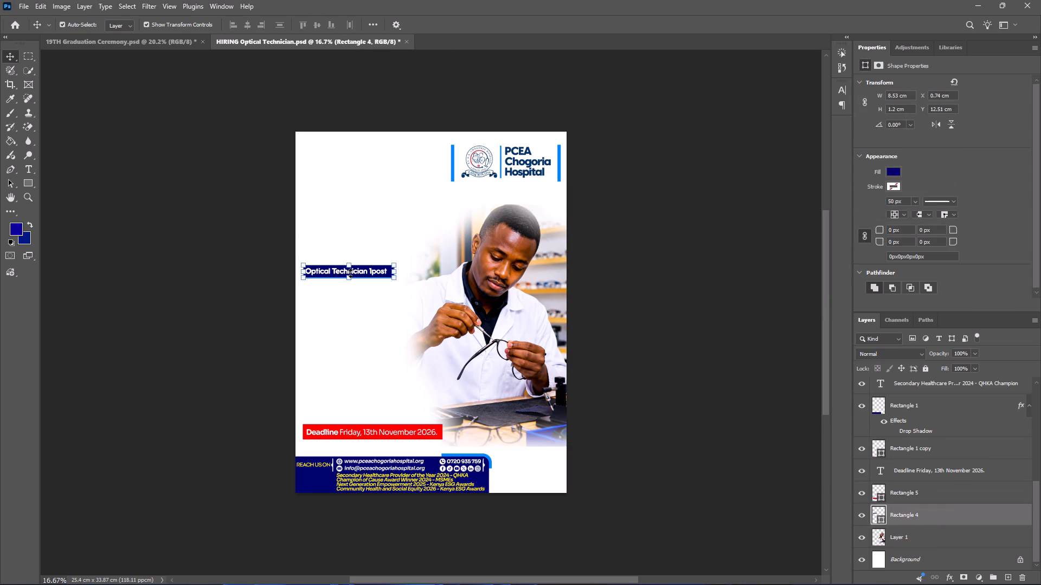
{"action": "key", "text": "Delete"}
{"action": "left_click", "coordinate": [374, 431]}
{"action": "key", "text": "Delete"}
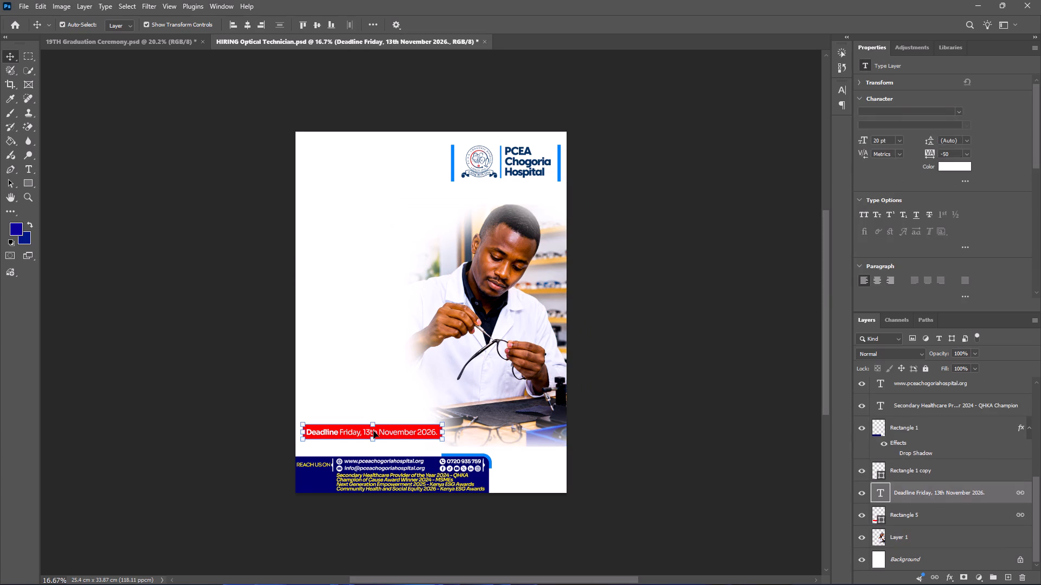
{"action": "key", "text": "Delete"}
{"action": "key", "text": "Delete"}
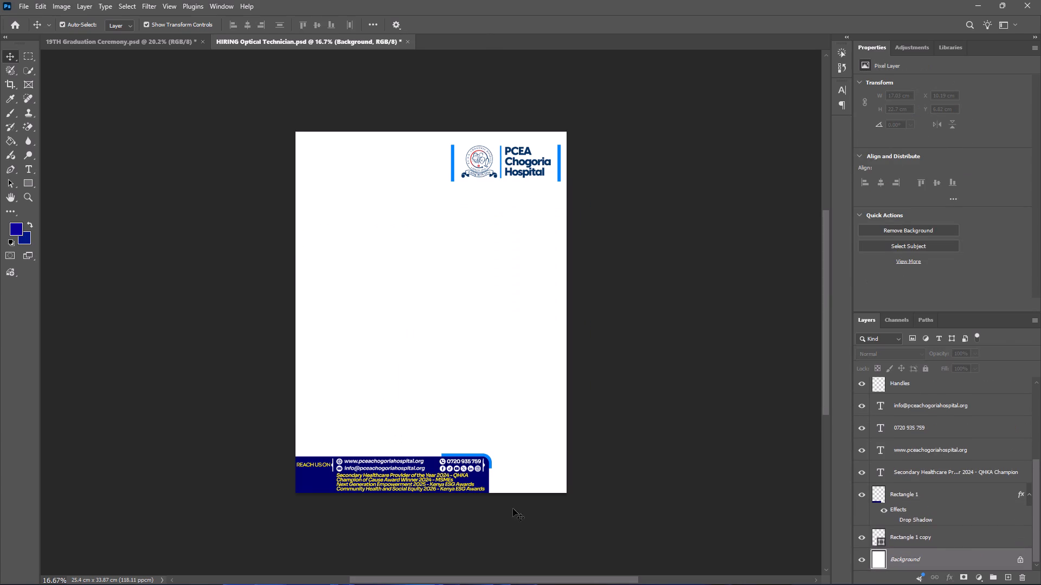
Search the 2026 folder on Local Disk (E:) for "urology", view the existing UROLOGY poster image, and return to Photoshop.
{"action": "left_click", "coordinate": [435, 570]}
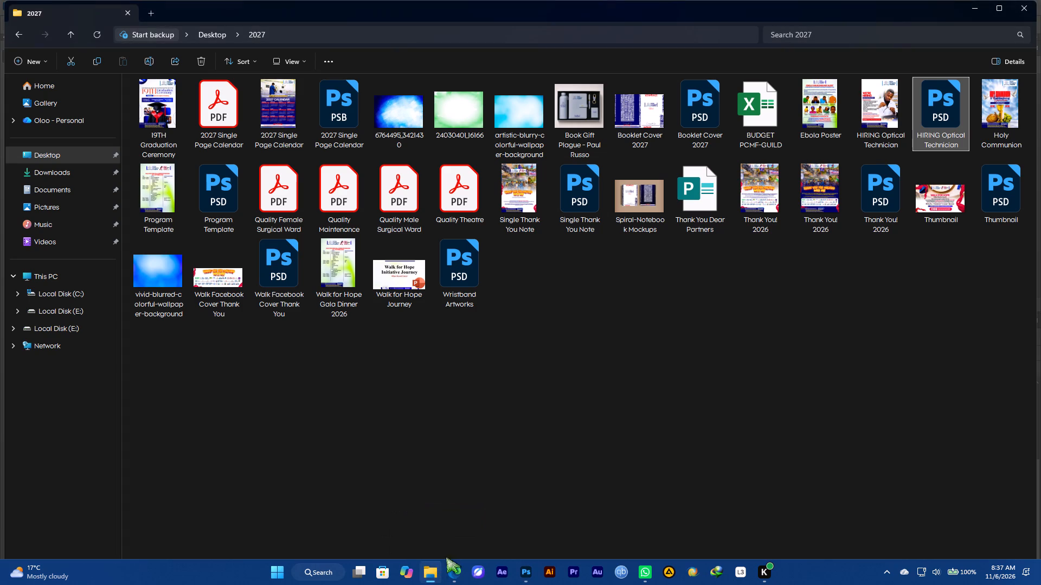
{"action": "left_click", "coordinate": [60, 310]}
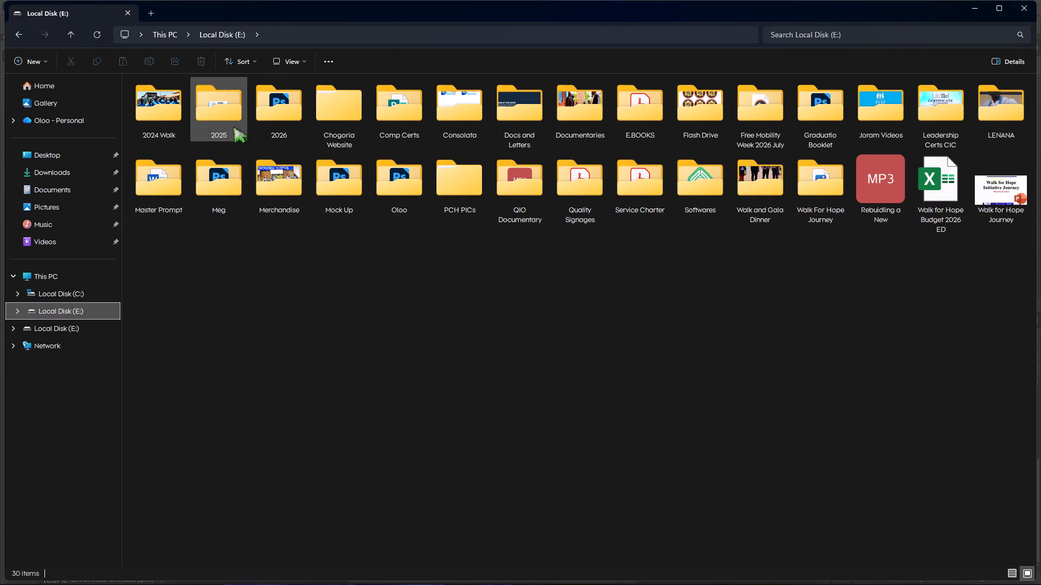
{"action": "double_click", "coordinate": [269, 112]}
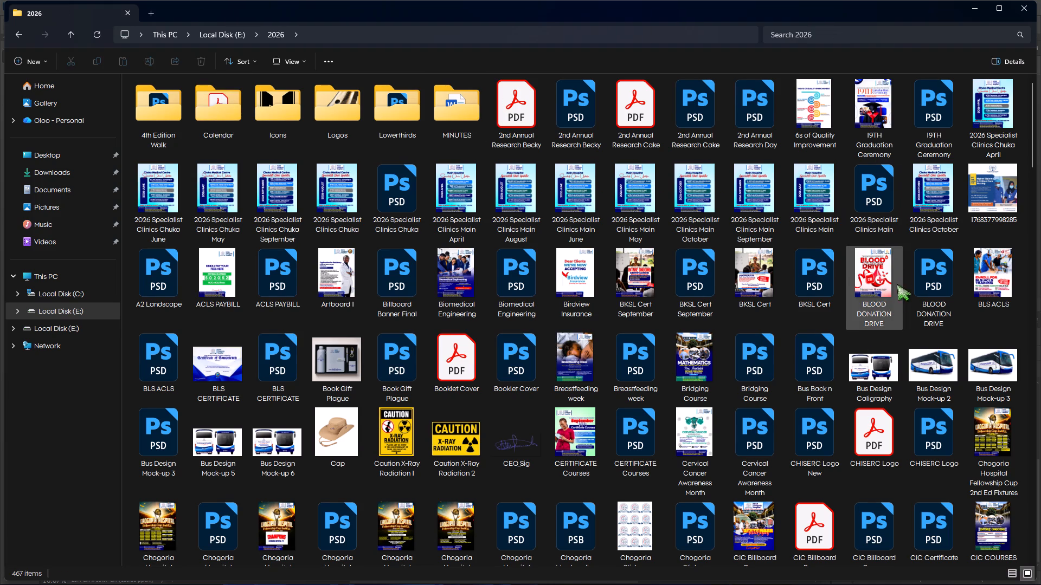
{"action": "scroll", "coordinate": [779, 335], "scroll_direction": "down", "scroll_amount": 1}
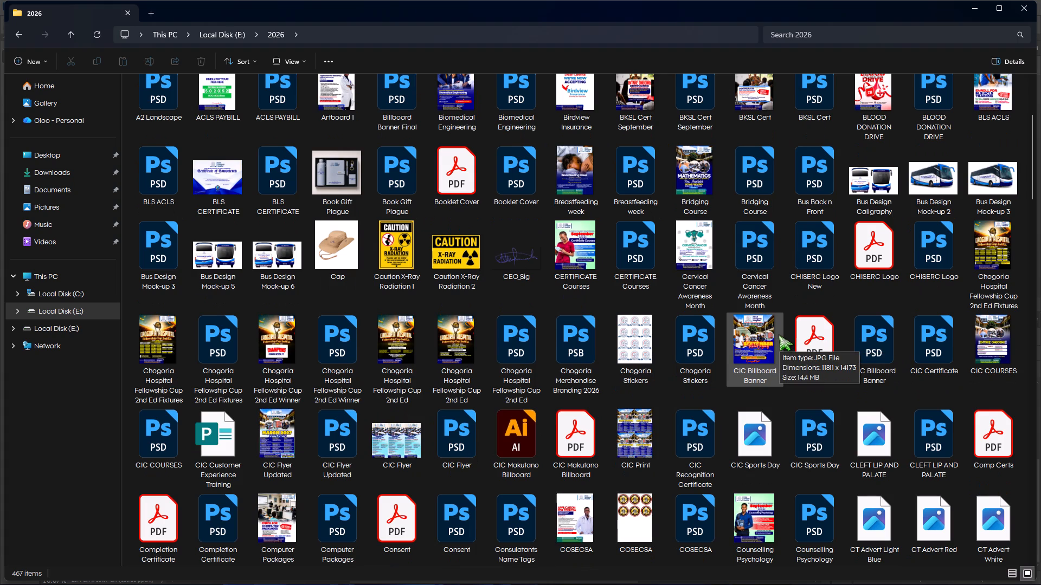
{"action": "scroll", "coordinate": [779, 334], "scroll_direction": "down", "scroll_amount": 2}
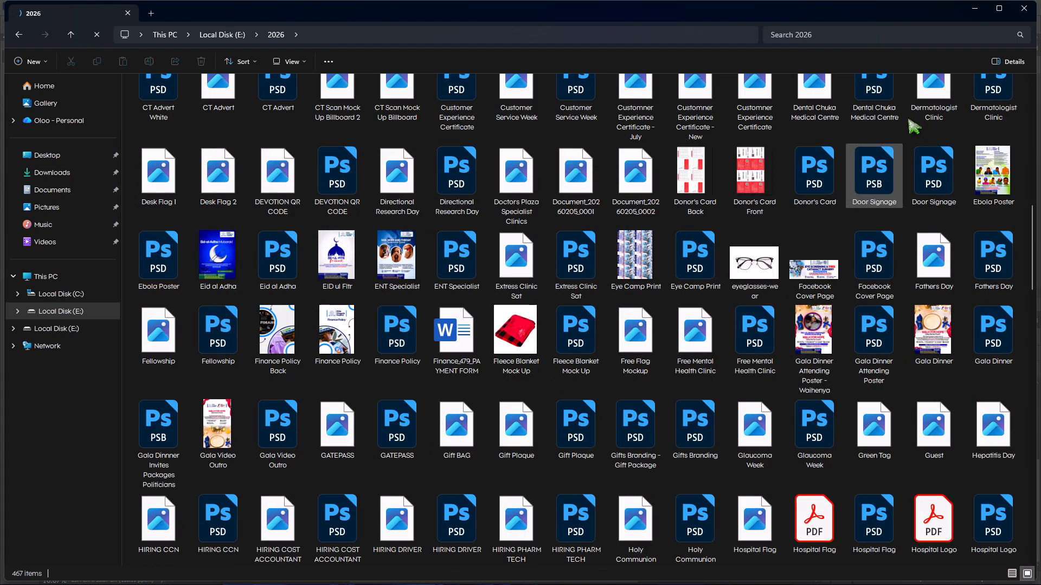
{"action": "left_click_drag", "start_coordinate": [851, 41], "coordinate": [850, 47]}
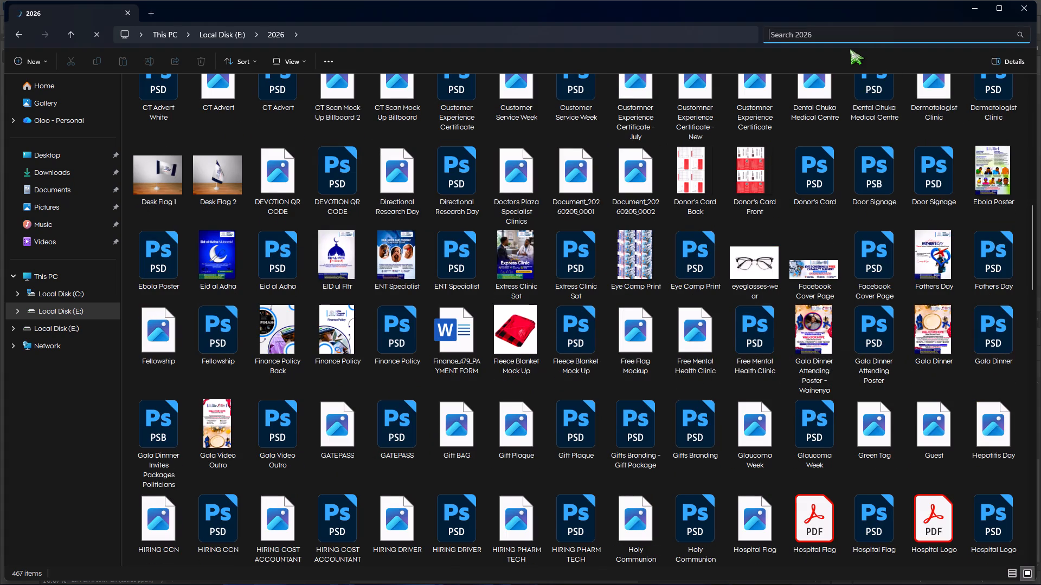
{"action": "type", "text": "urology"}
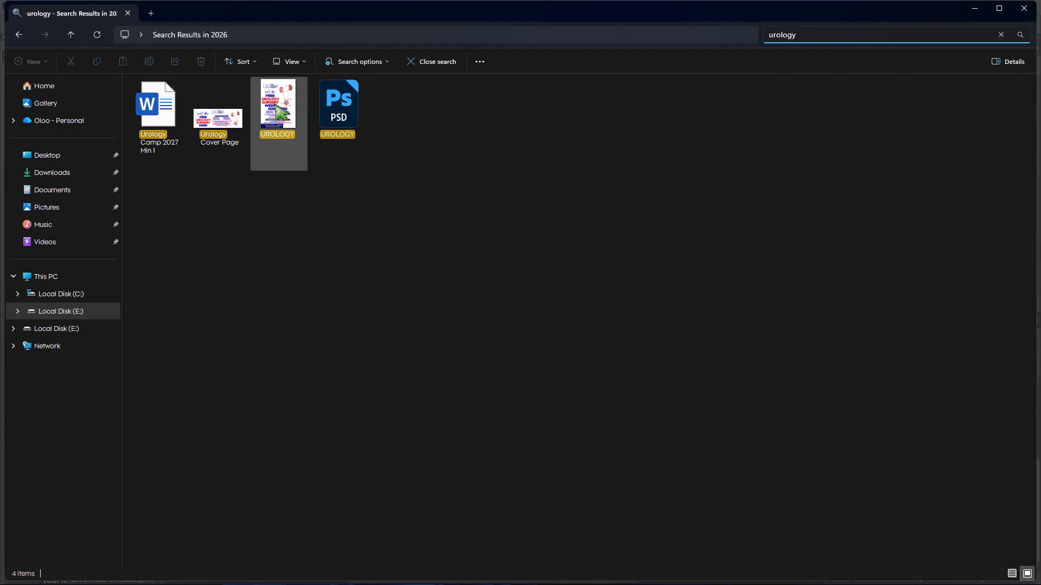
{"action": "double_click", "coordinate": [275, 103]}
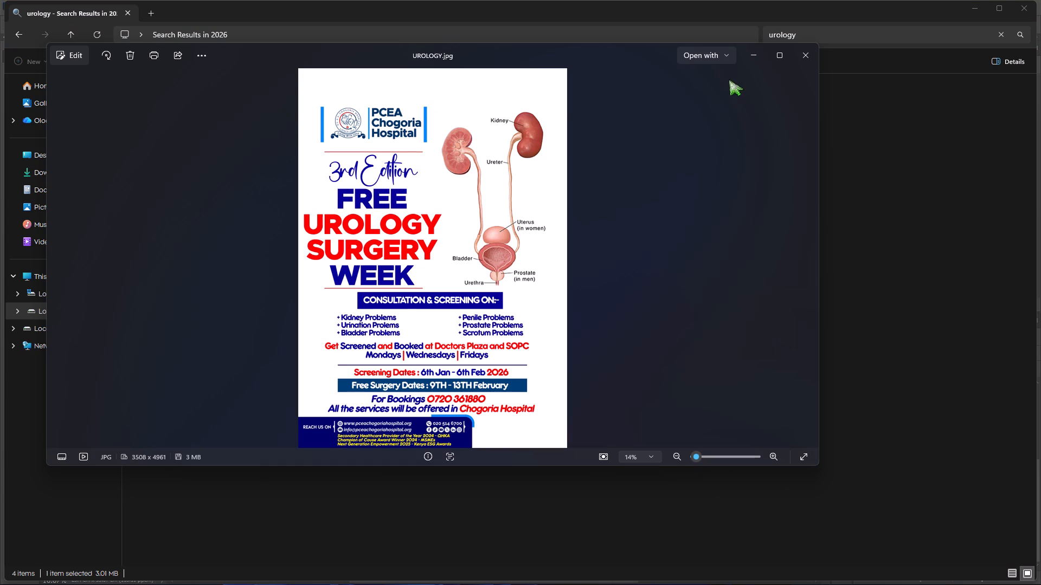
{"action": "left_click", "coordinate": [972, 10]}
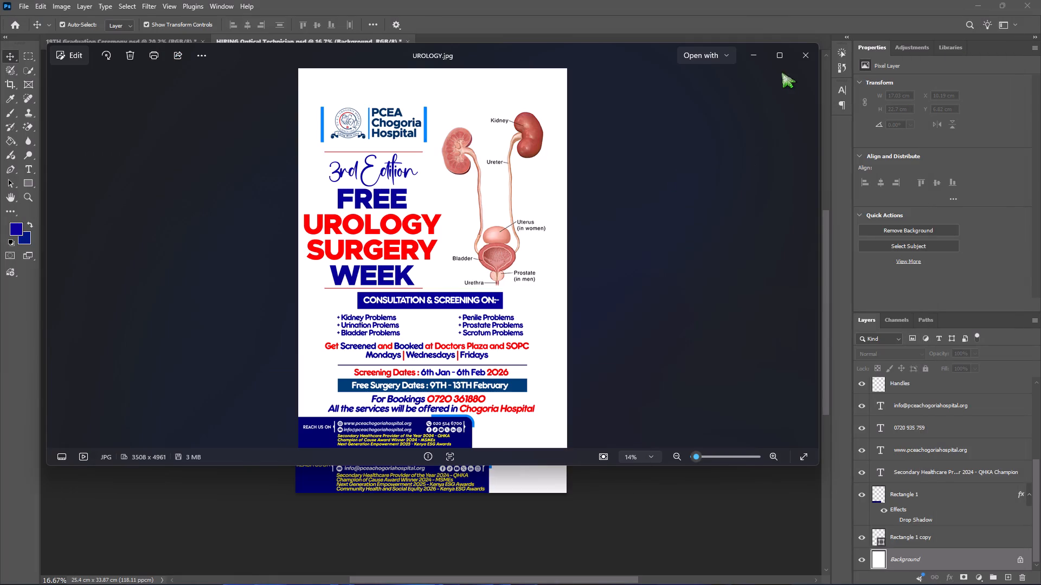
{"action": "left_click", "coordinate": [760, 58]}
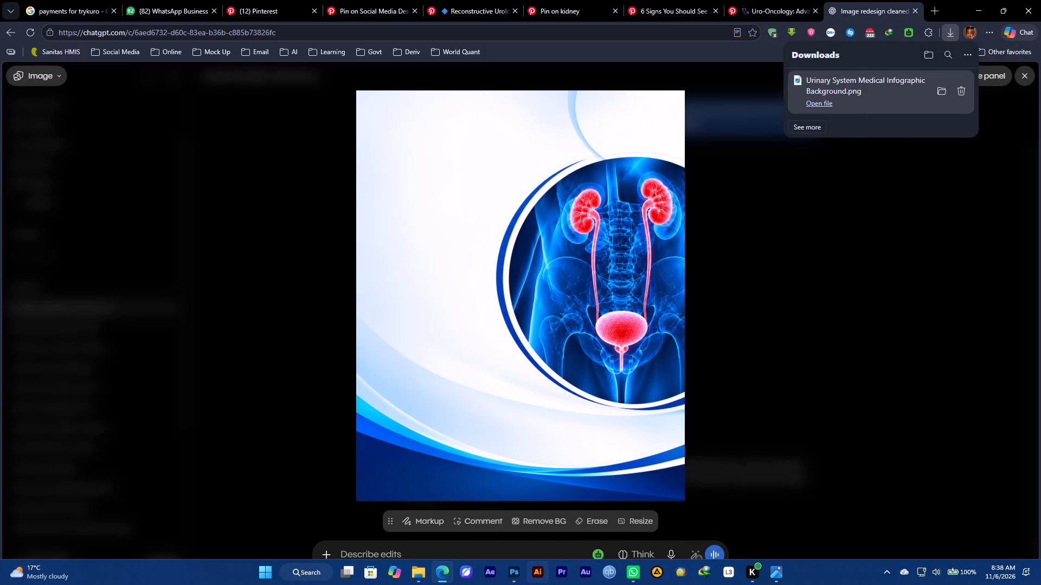
{"action": "left_click_drag", "start_coordinate": [554, 584], "coordinate": [464, 380]}
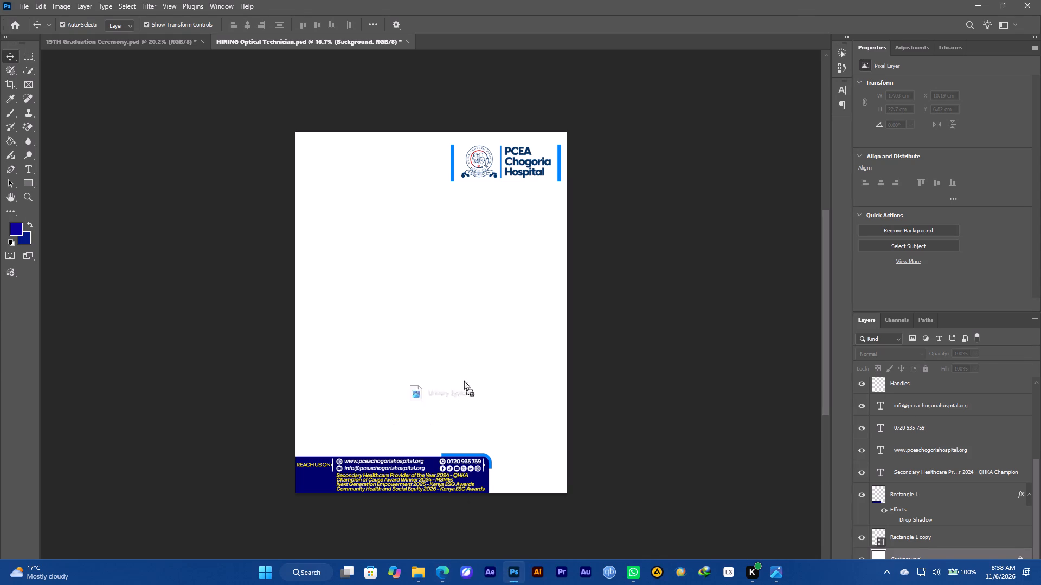
{"action": "left_click_drag", "start_coordinate": [464, 380], "coordinate": [514, 348]}
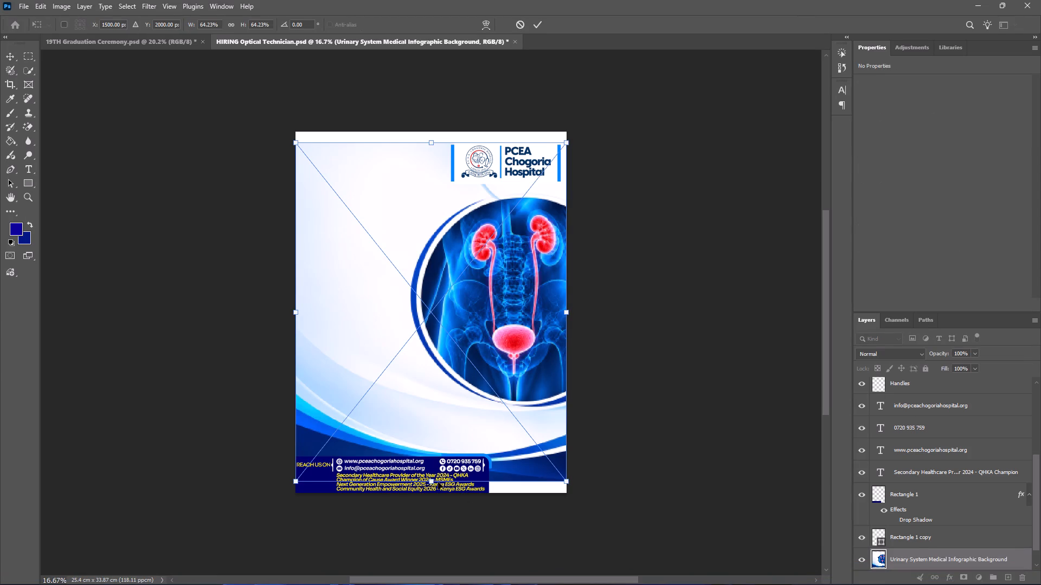
Scale the placed background proportionally to about 68.42% to fill the page height, align it with the page's left edge, and deselect it.
{"action": "left_click_drag", "start_coordinate": [427, 482], "coordinate": [447, 494], "text": "shift"}
{"action": "left_click_drag", "start_coordinate": [429, 144], "coordinate": [428, 139], "text": "shift"}
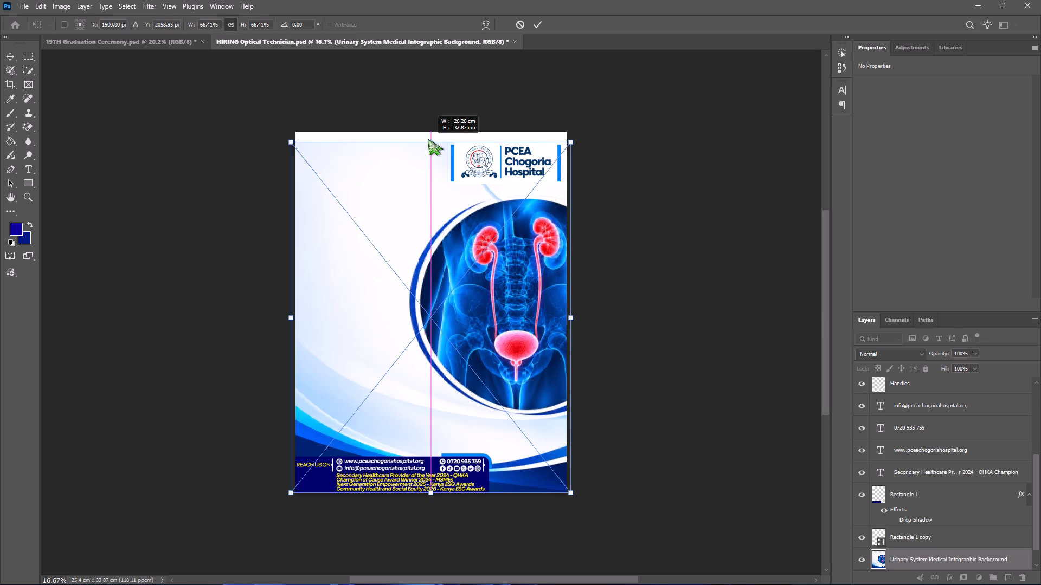
{"action": "left_click_drag", "start_coordinate": [428, 139], "coordinate": [428, 136], "text": "shift"}
{"action": "left_click_drag", "start_coordinate": [448, 181], "coordinate": [459, 181], "text": "shift"}
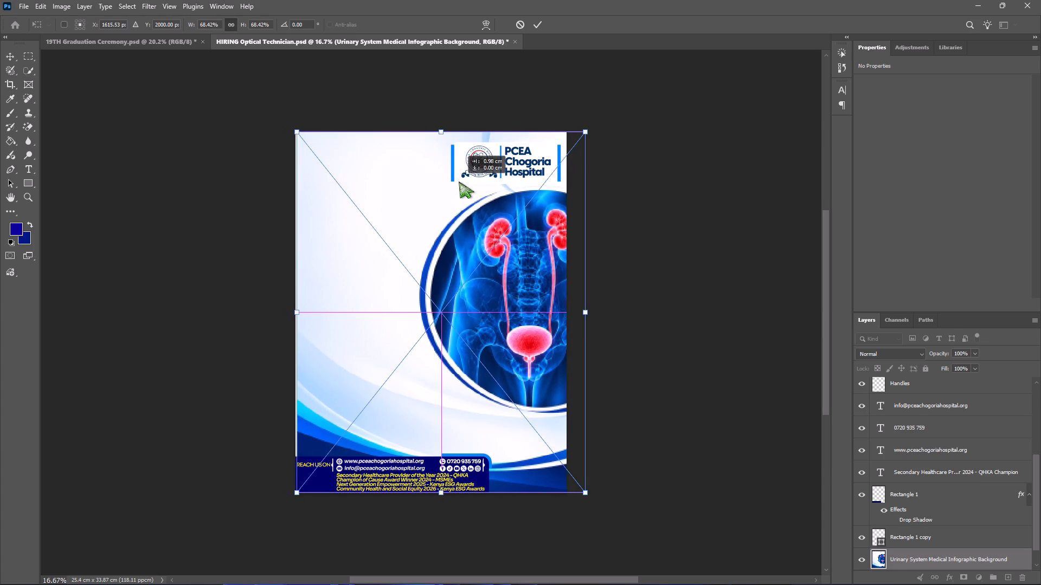
{"action": "left_click_drag", "start_coordinate": [459, 181], "coordinate": [456, 181], "text": "shift"}
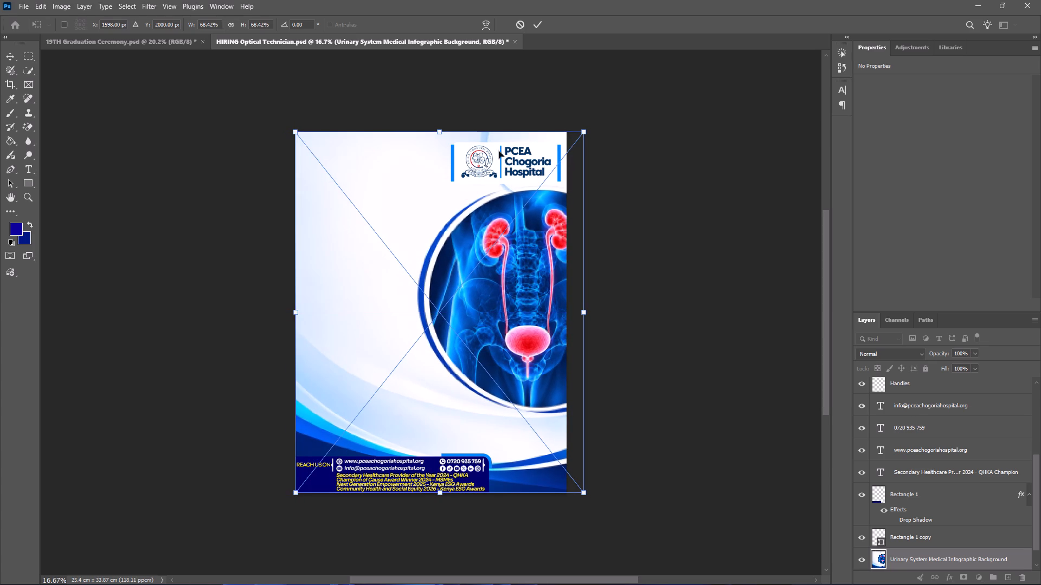
{"action": "left_click", "coordinate": [535, 22]}
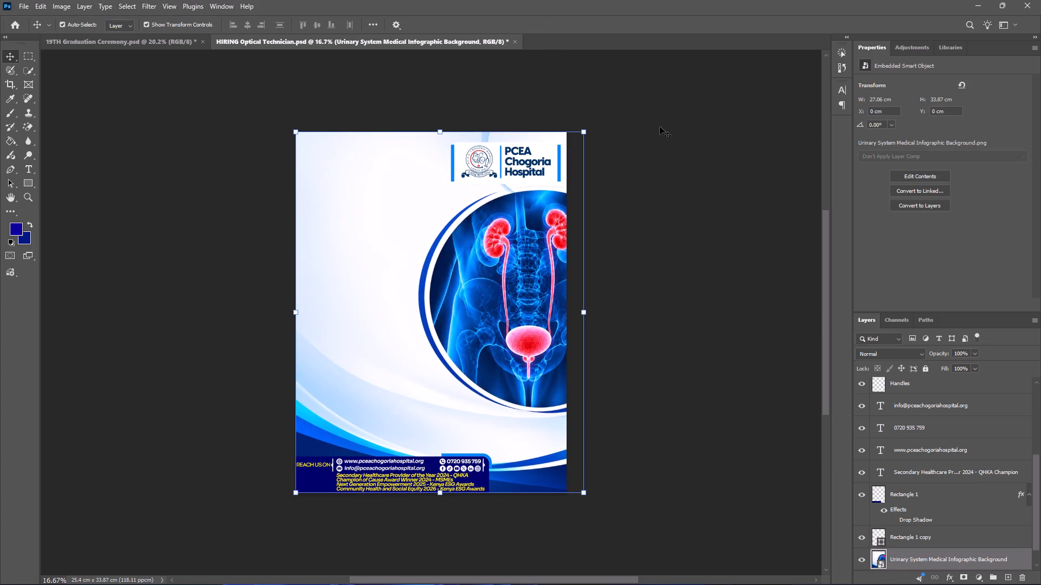
{"action": "left_click", "coordinate": [661, 111]}
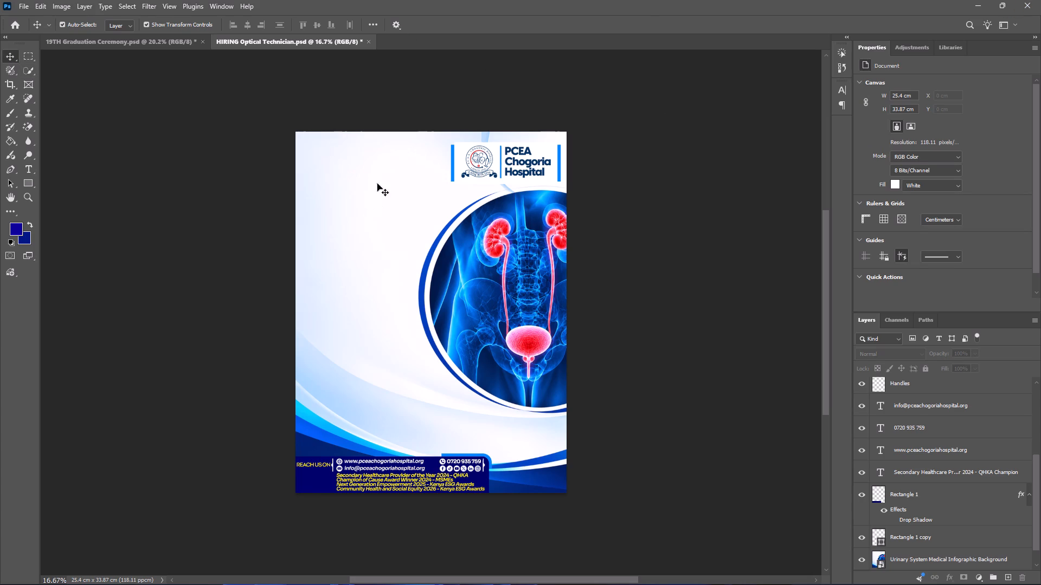
Rasterize the Urinary System Medical Infographic Background layer.
{"action": "left_click", "coordinate": [153, 9]}
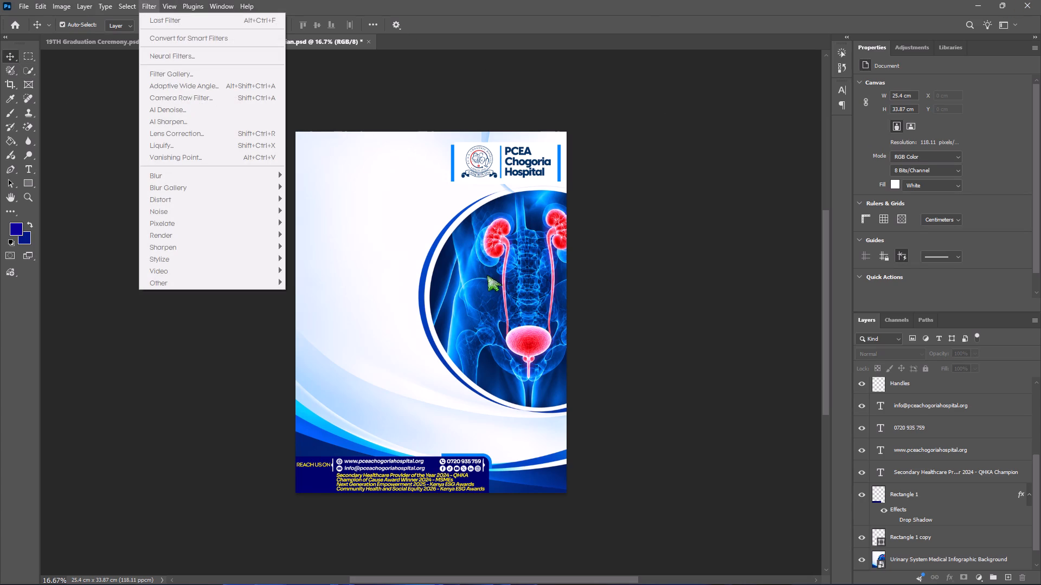
{"action": "left_click", "coordinate": [492, 298]}
{"action": "left_click", "coordinate": [493, 299]}
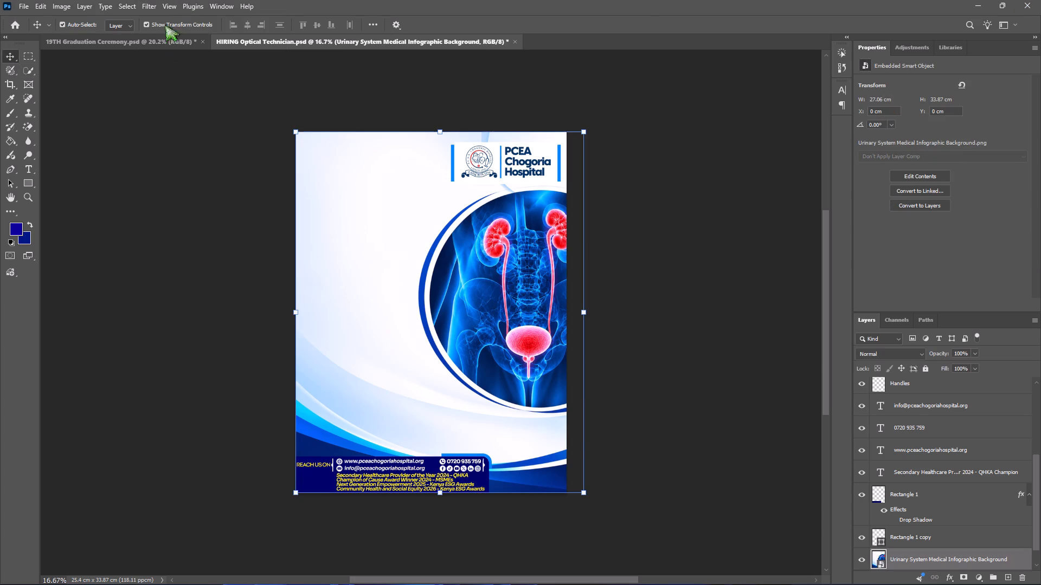
{"action": "left_click", "coordinate": [150, 8]}
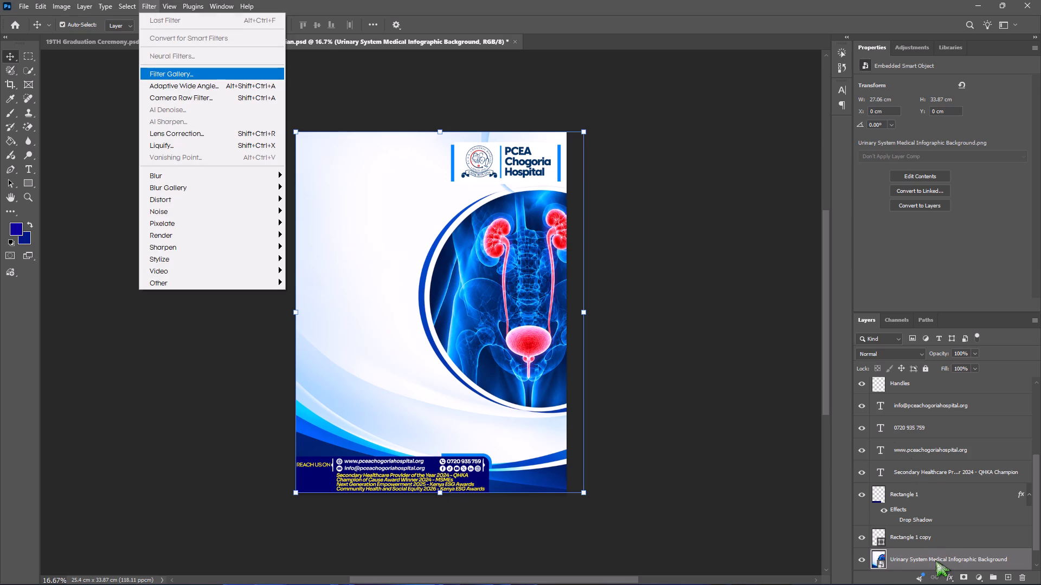
{"action": "scroll", "coordinate": [930, 524], "scroll_direction": "down", "scroll_amount": 8}
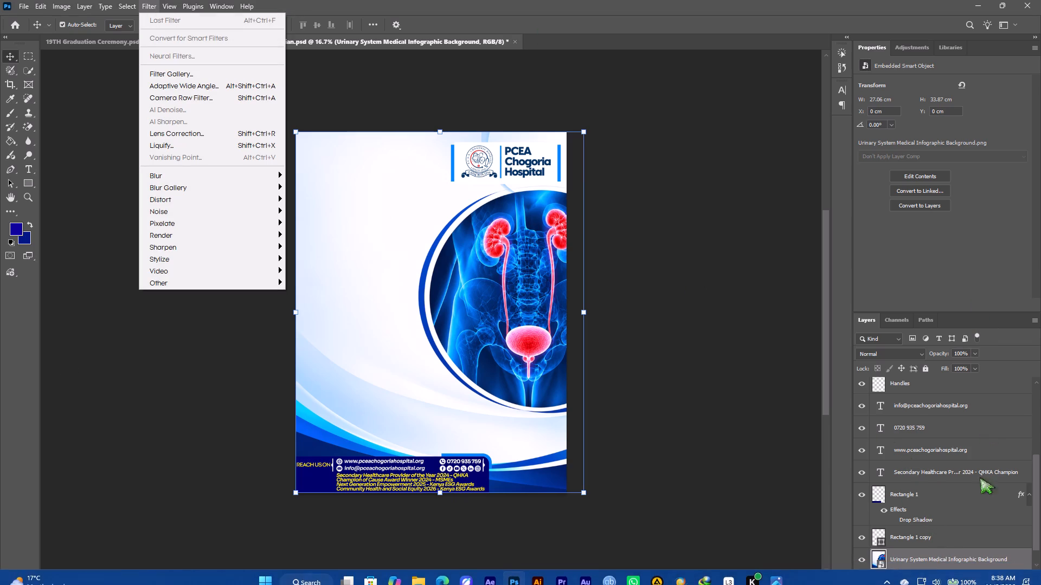
{"action": "right_click", "coordinate": [942, 556]}
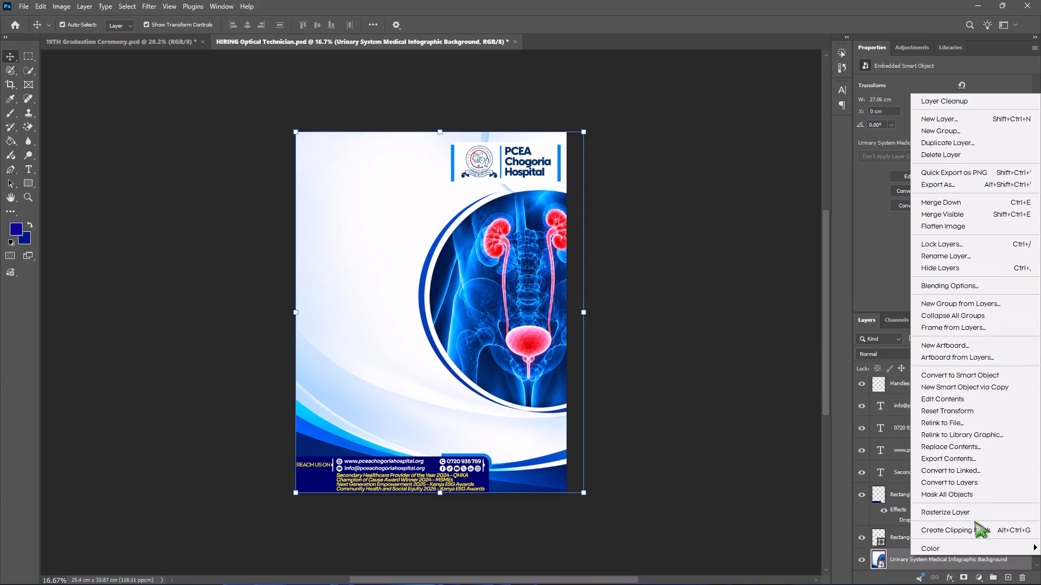
{"action": "left_click", "coordinate": [960, 512]}
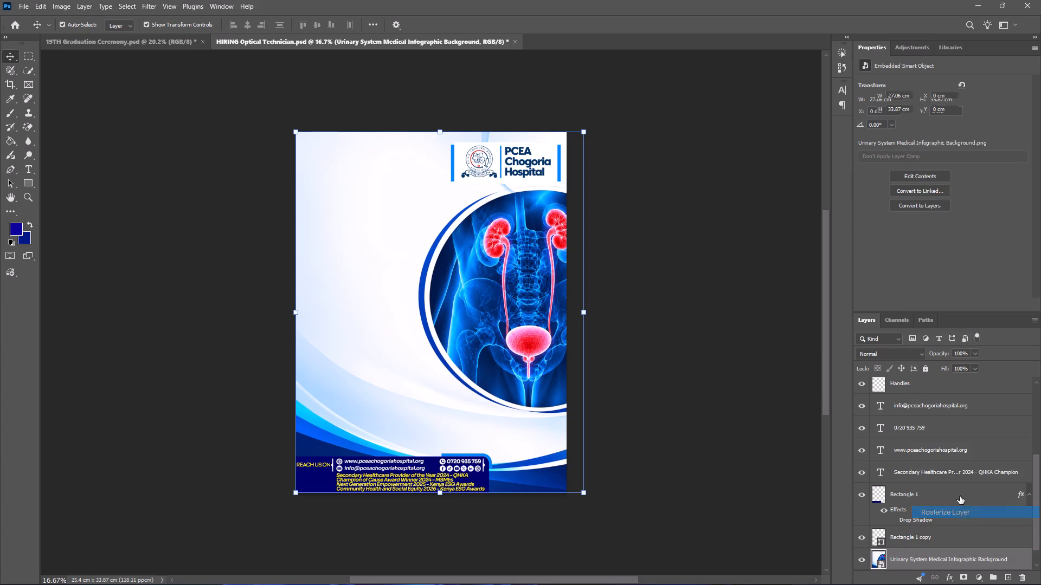
Start the Camera Raw Filter on the background layer and set Blacks to -32, Saturation to +16 and Contrast to +14.
{"action": "left_click", "coordinate": [152, 4]}
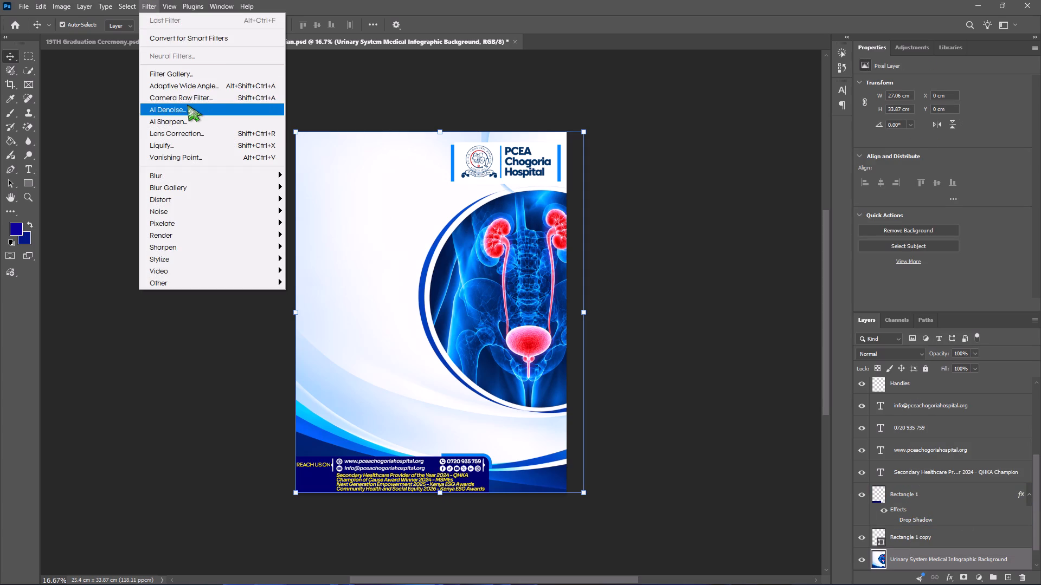
{"action": "left_click", "coordinate": [186, 99]}
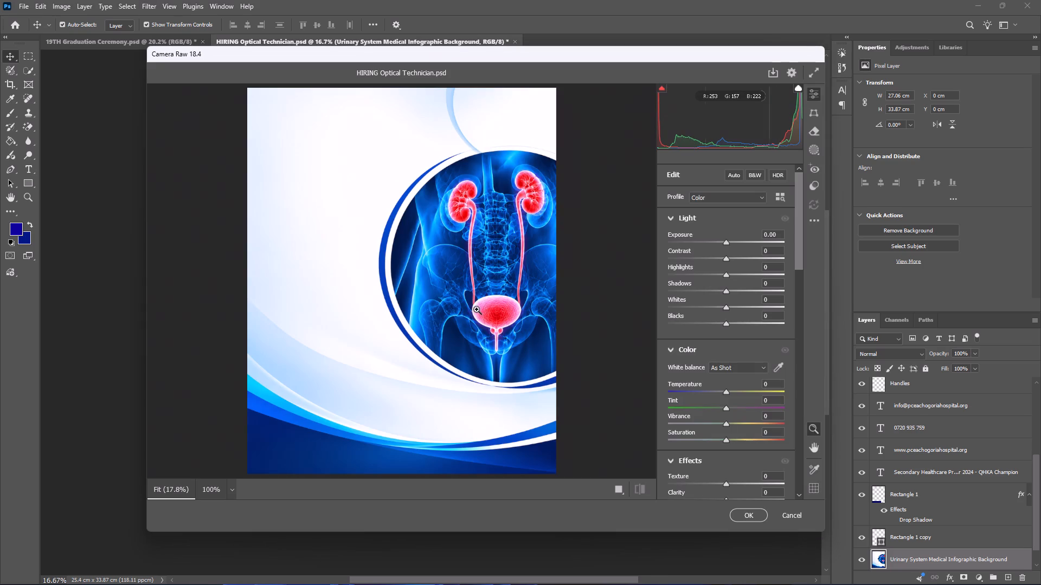
{"action": "left_click_drag", "start_coordinate": [727, 322], "coordinate": [716, 326]}
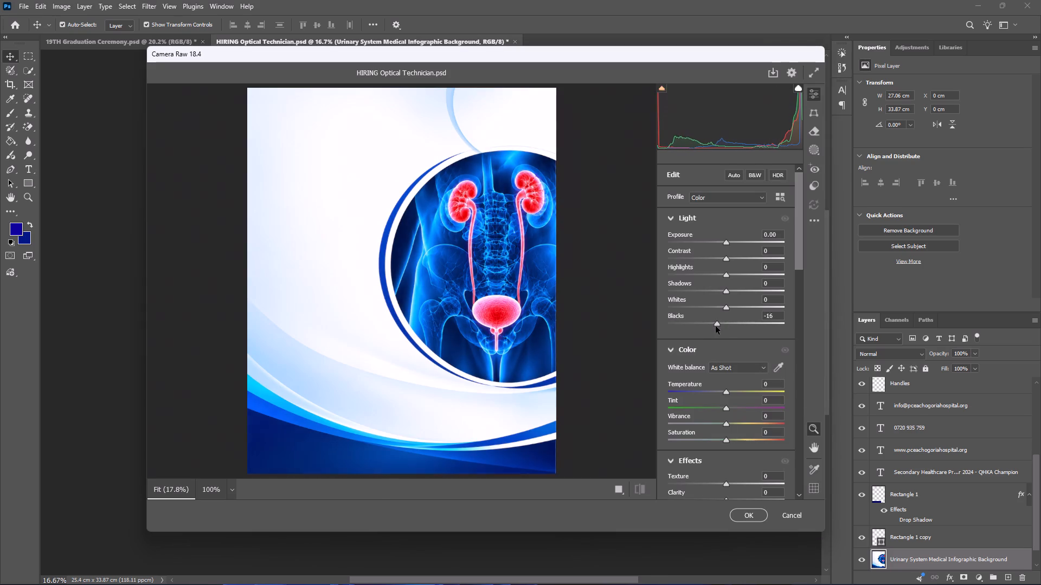
{"action": "left_click_drag", "start_coordinate": [716, 326], "coordinate": [708, 328]}
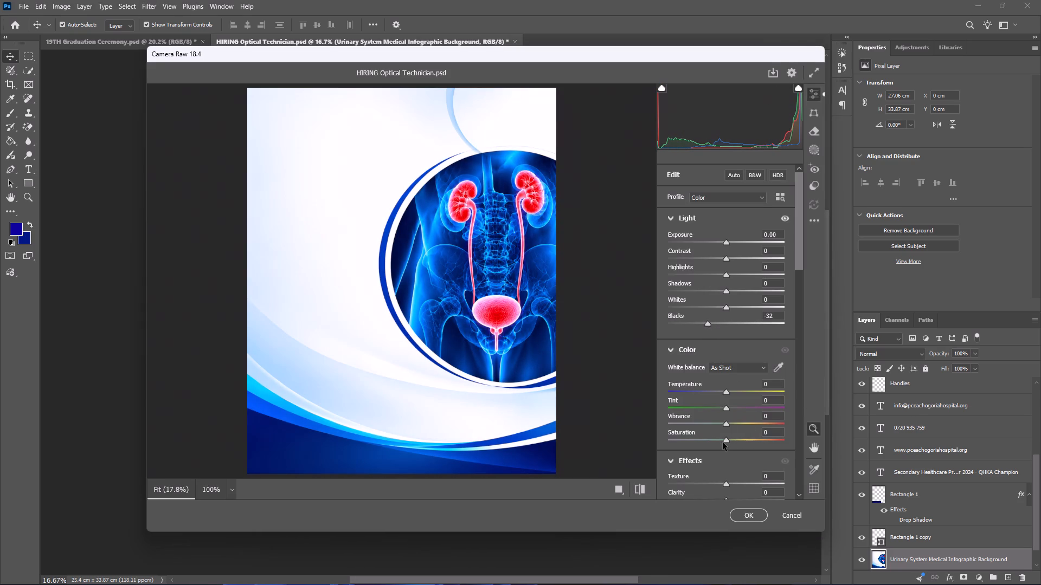
{"action": "left_click_drag", "start_coordinate": [728, 442], "coordinate": [737, 438]}
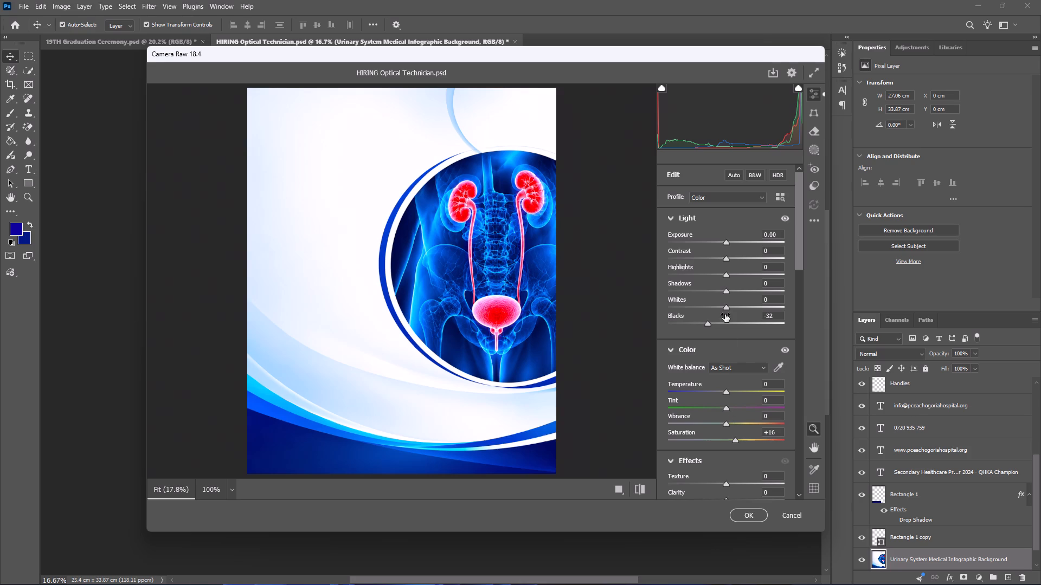
{"action": "left_click_drag", "start_coordinate": [728, 258], "coordinate": [736, 261]}
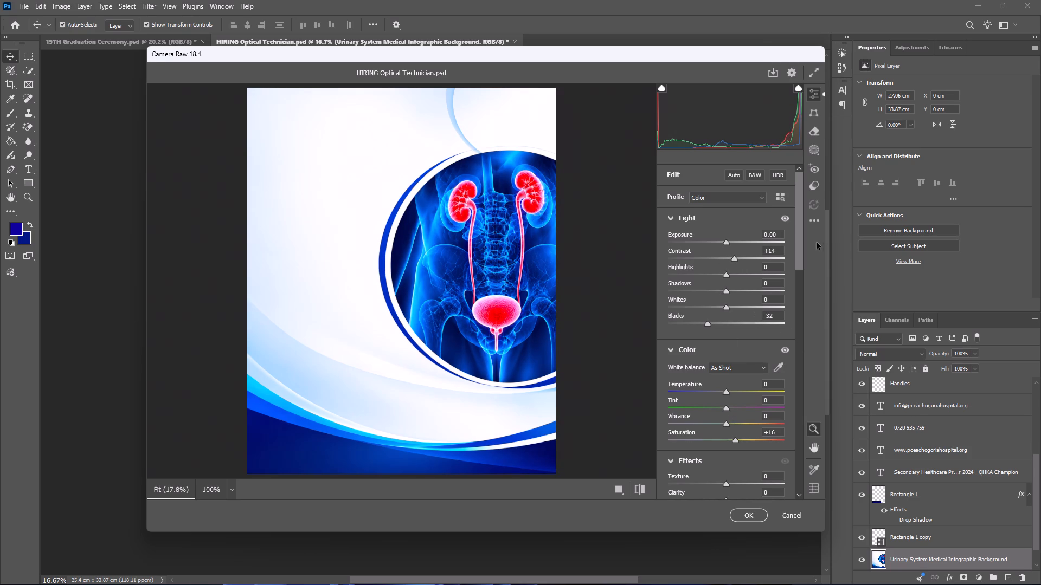
Set the Camera Raw effects to Dehaze +24, Texture +14 and Clarity +2.
{"action": "left_click_drag", "start_coordinate": [799, 232], "coordinate": [803, 301]}
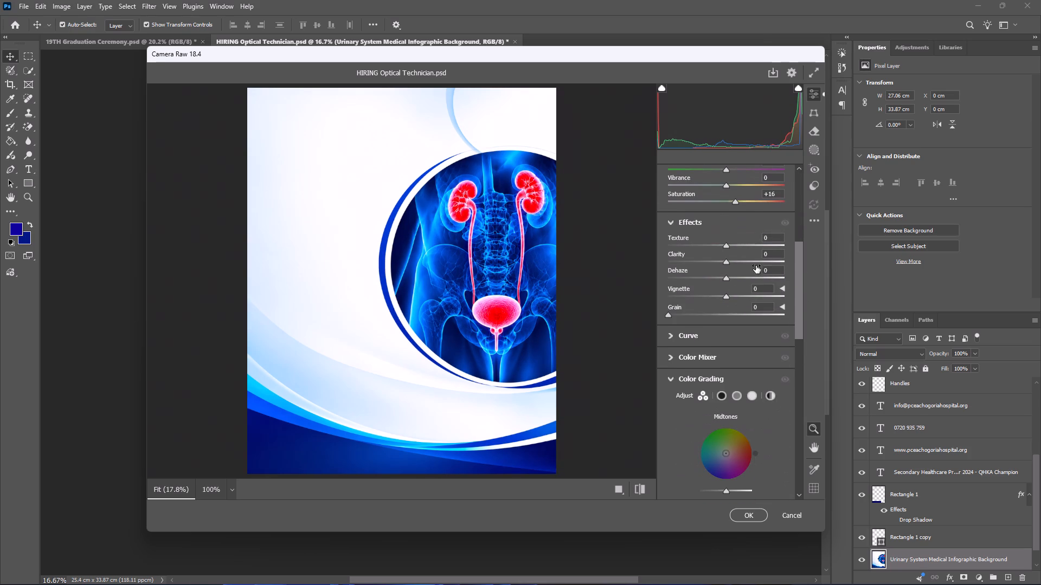
{"action": "left_click_drag", "start_coordinate": [729, 277], "coordinate": [730, 277]}
{"action": "left_click_drag", "start_coordinate": [730, 277], "coordinate": [743, 278]}
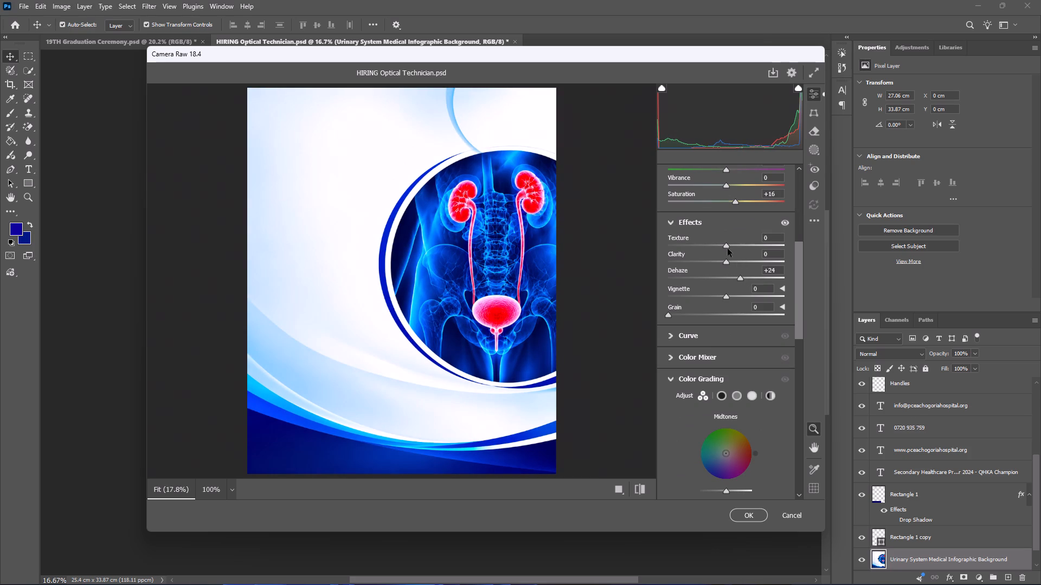
{"action": "left_click_drag", "start_coordinate": [728, 246], "coordinate": [736, 247]}
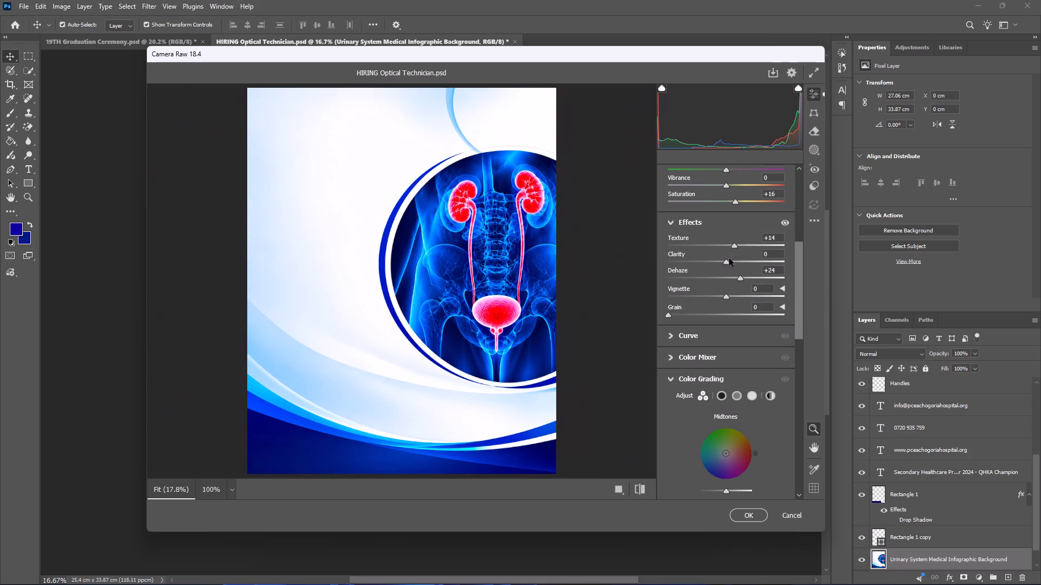
{"action": "left_click", "coordinate": [729, 262]}
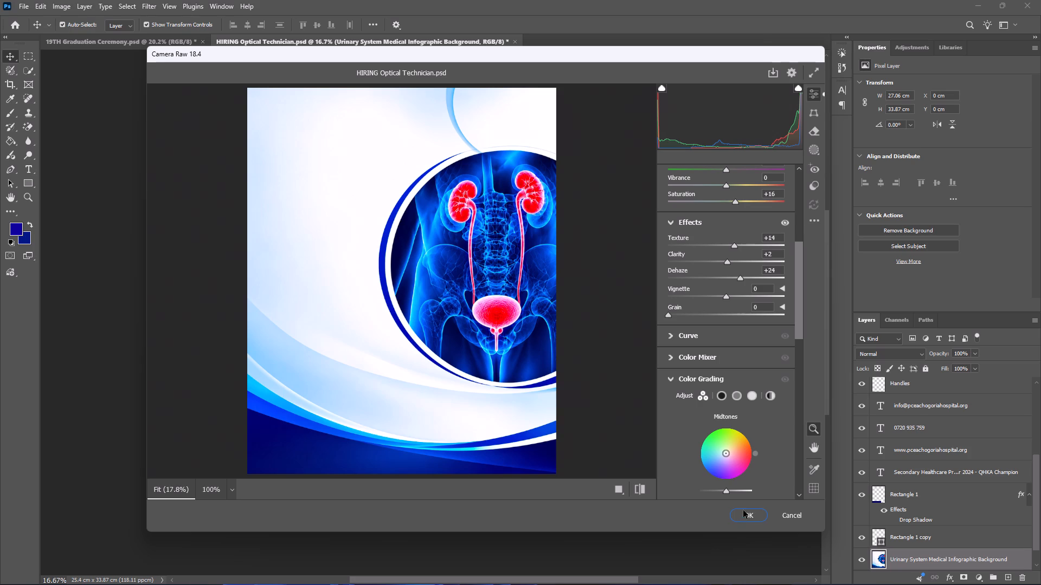
Set Sharpening to 61 and Noise Reduction to 24, and apply the Camera Raw adjustments.
{"action": "scroll", "coordinate": [779, 400], "scroll_direction": "down", "scroll_amount": 4}
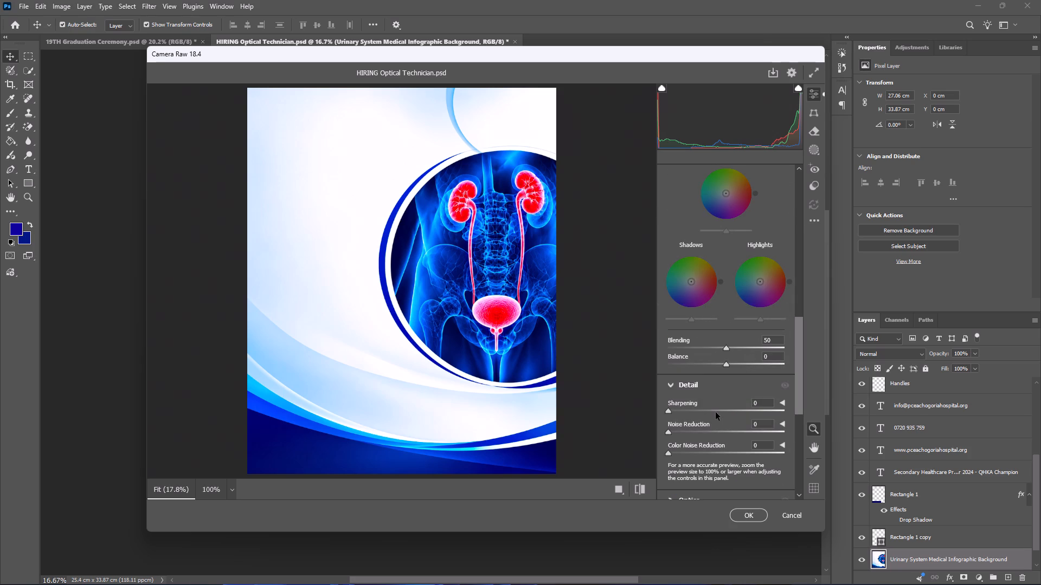
{"action": "left_click", "coordinate": [715, 412]}
{"action": "left_click", "coordinate": [696, 431]}
{"action": "left_click", "coordinate": [750, 515]}
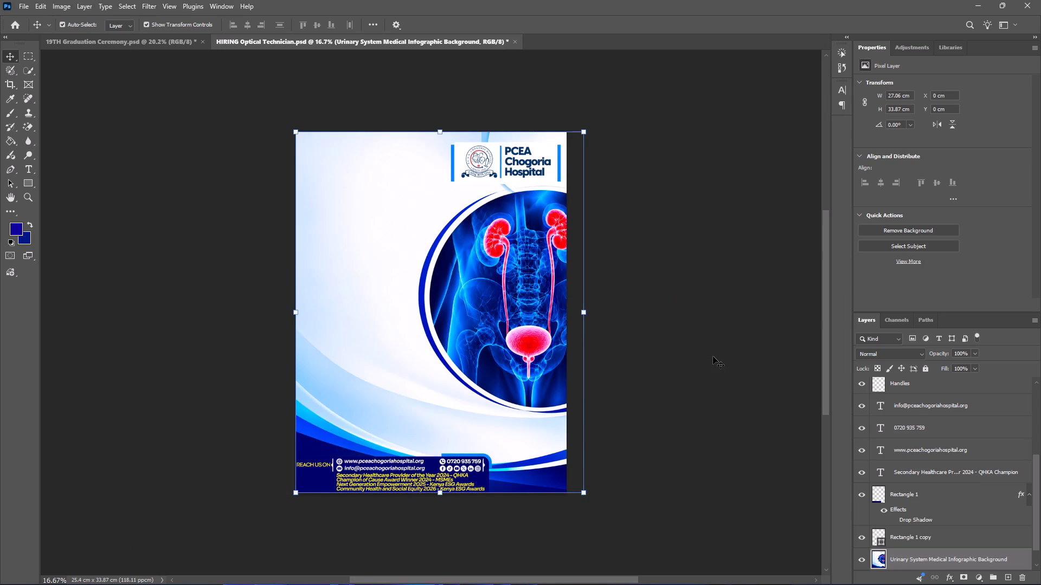
Add centred red text reading FREE UROLOGY CLINIC on three lines in the poster's blank area, sampling the colour from the kidney.
{"action": "scroll", "coordinate": [387, 294], "scroll_direction": "up", "scroll_amount": 3, "text": "alt"}
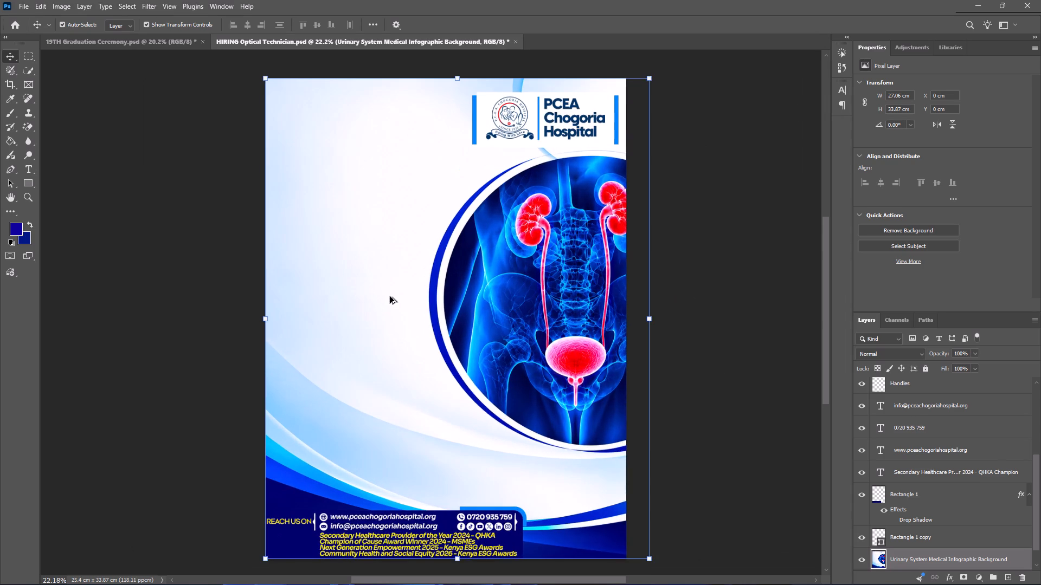
{"action": "scroll", "coordinate": [493, 297], "scroll_direction": "up", "scroll_amount": 2, "text": "alt"}
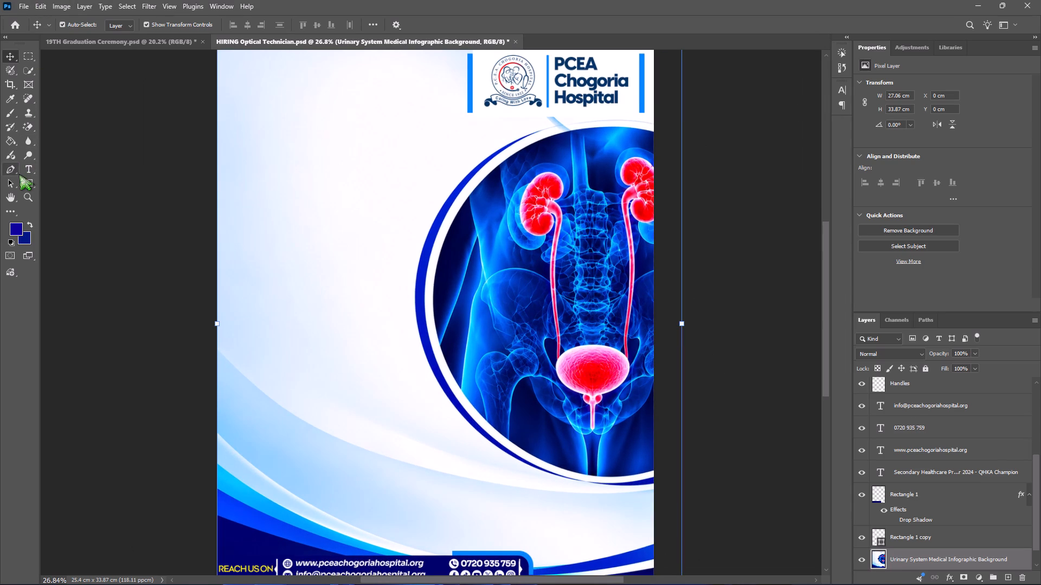
{"action": "left_click", "coordinate": [23, 173]}
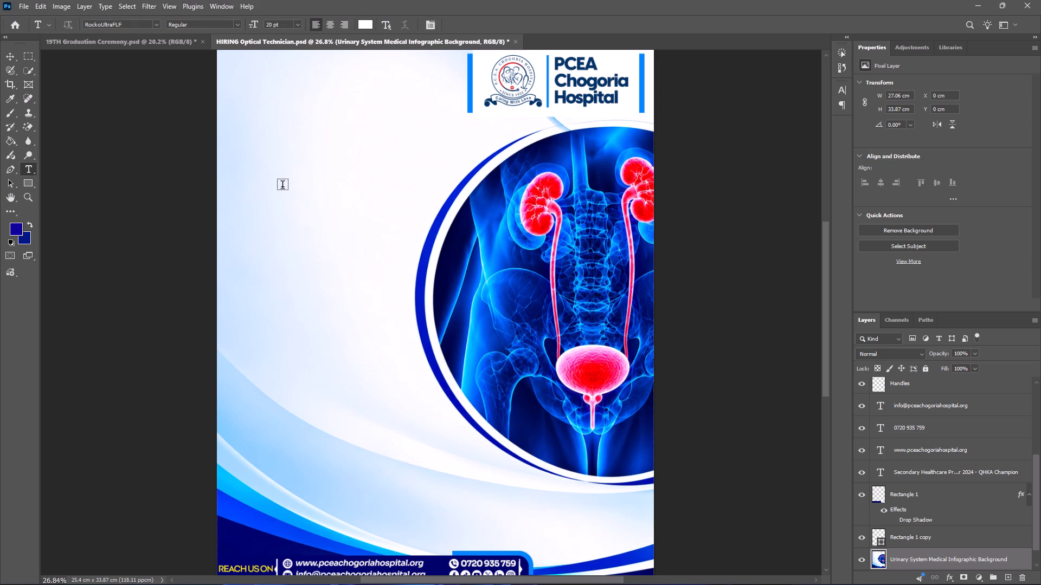
{"action": "left_click", "coordinate": [282, 186]}
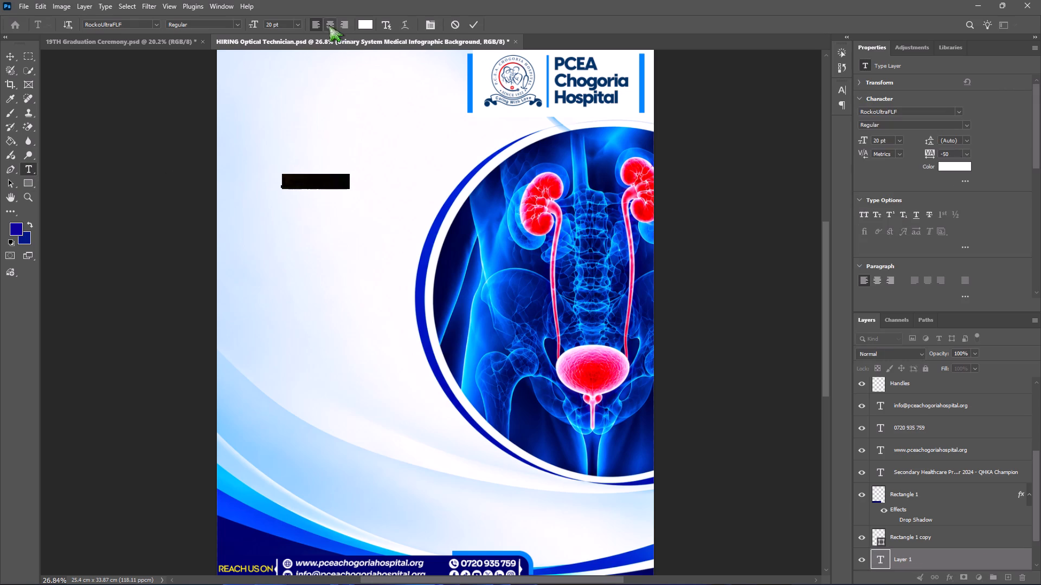
{"action": "left_click", "coordinate": [329, 25]}
{"action": "left_click", "coordinate": [367, 25]}
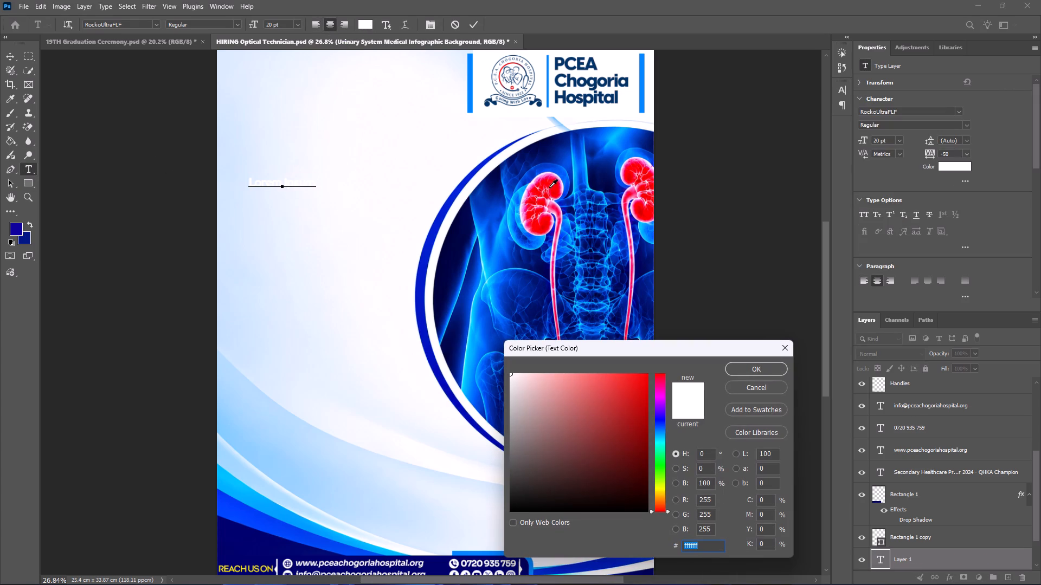
{"action": "left_click", "coordinate": [555, 190]}
{"action": "left_click", "coordinate": [773, 367]}
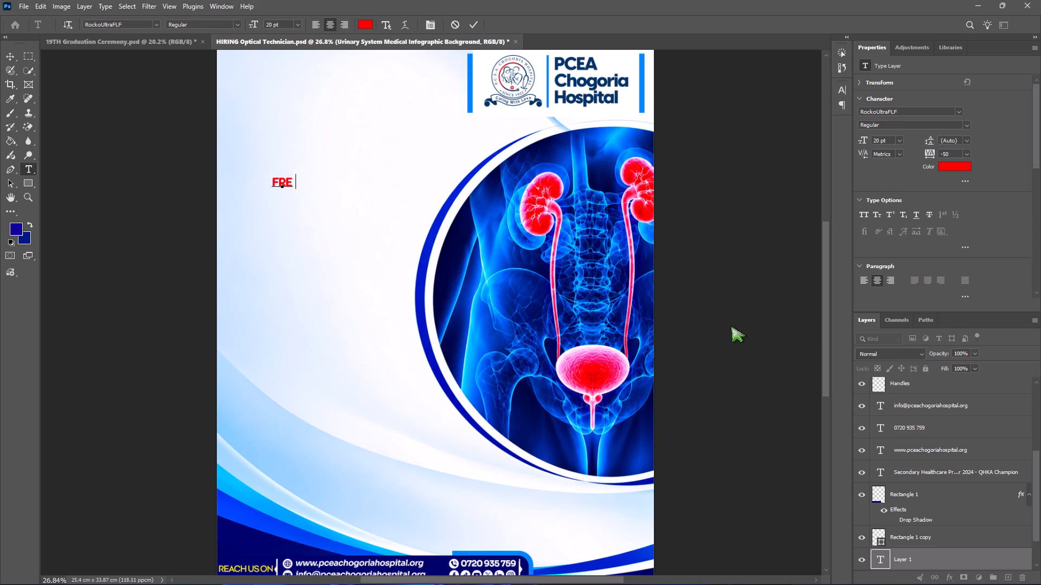
{"action": "key", "text": "Return"}
{"action": "type", "text": "URO"}
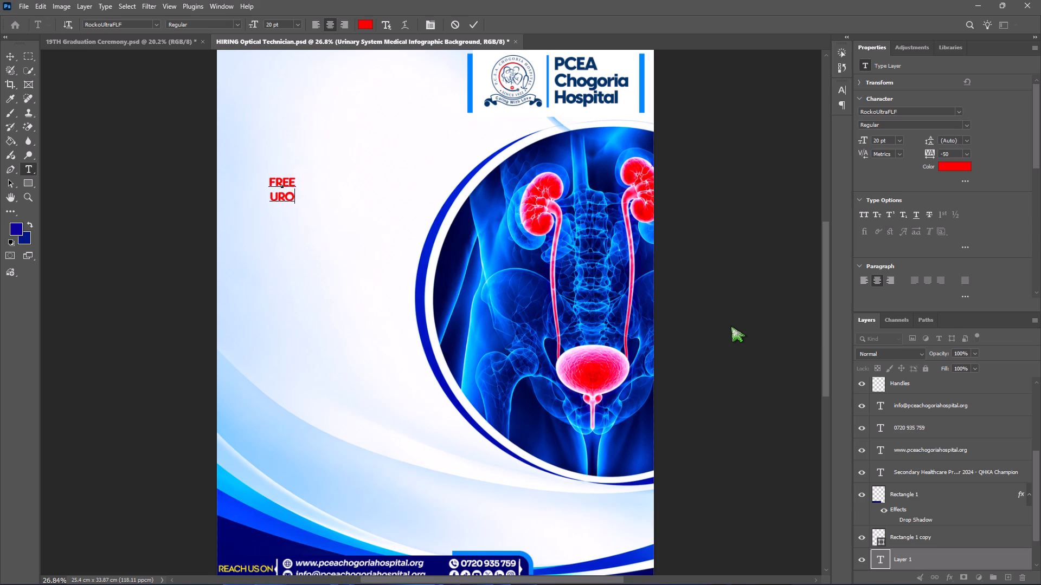
{"action": "type", "text": "LOGY"}
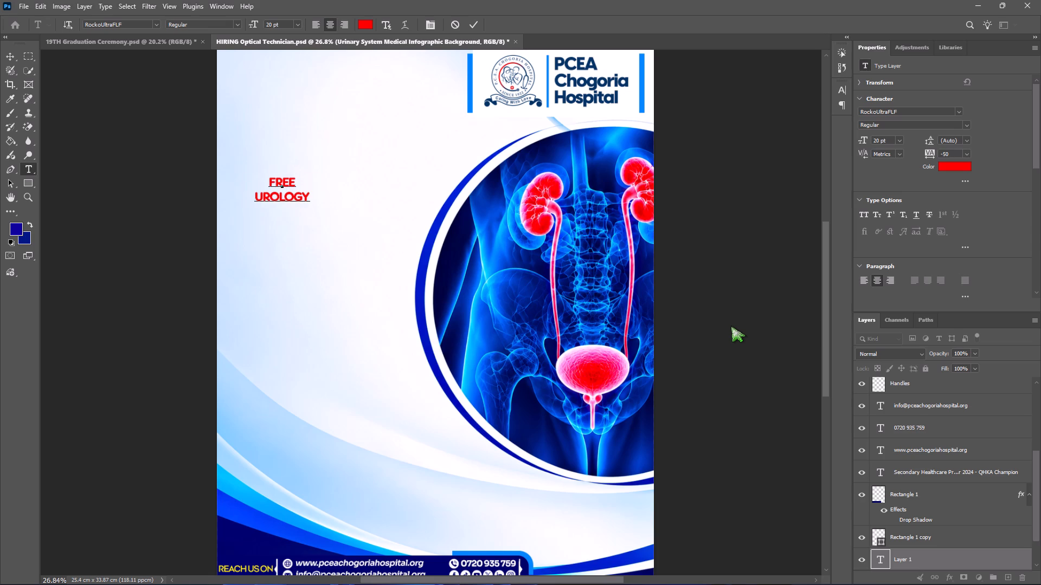
{"action": "type", "text": "CLINIC"}
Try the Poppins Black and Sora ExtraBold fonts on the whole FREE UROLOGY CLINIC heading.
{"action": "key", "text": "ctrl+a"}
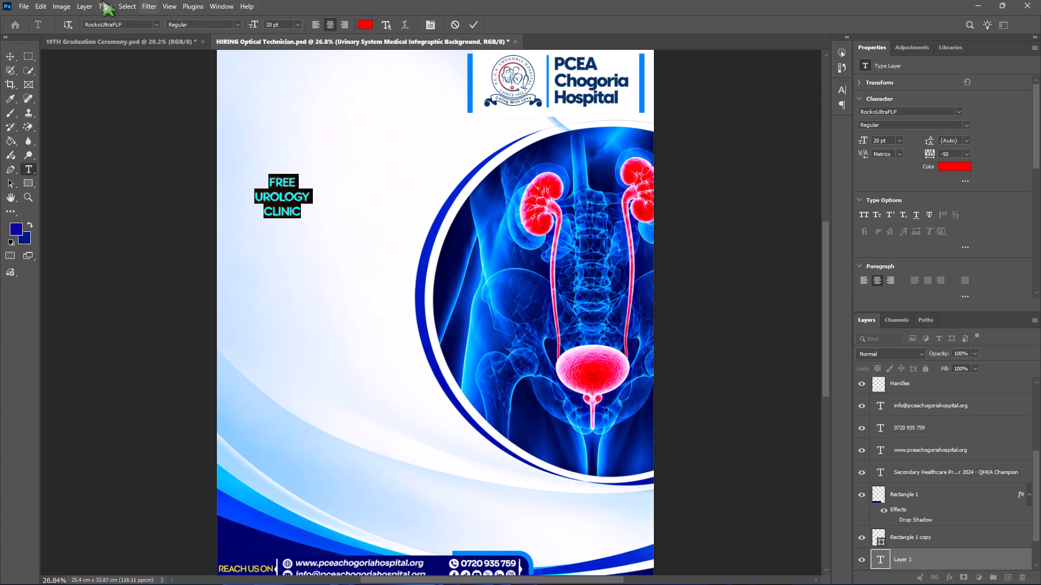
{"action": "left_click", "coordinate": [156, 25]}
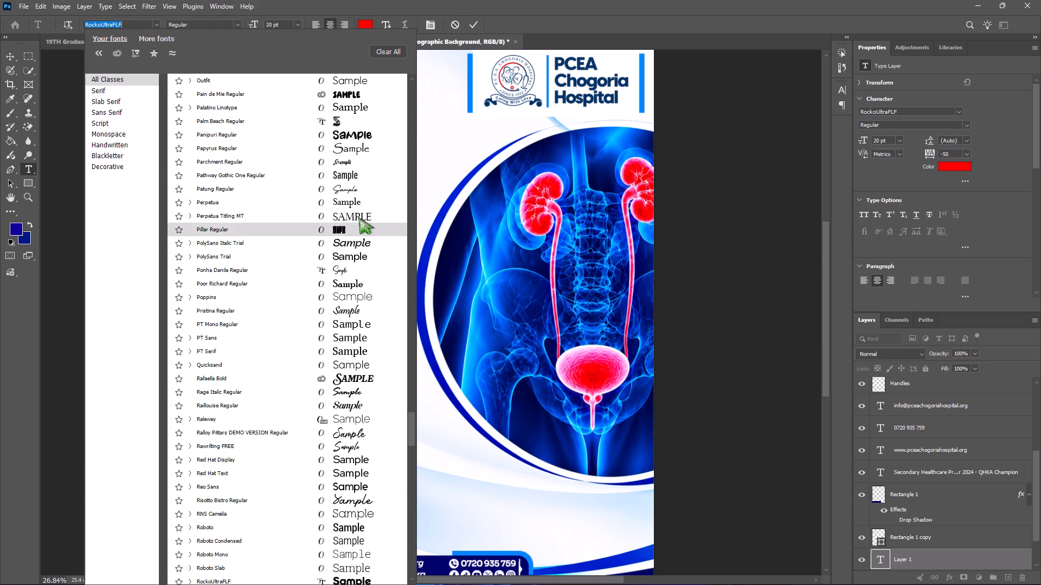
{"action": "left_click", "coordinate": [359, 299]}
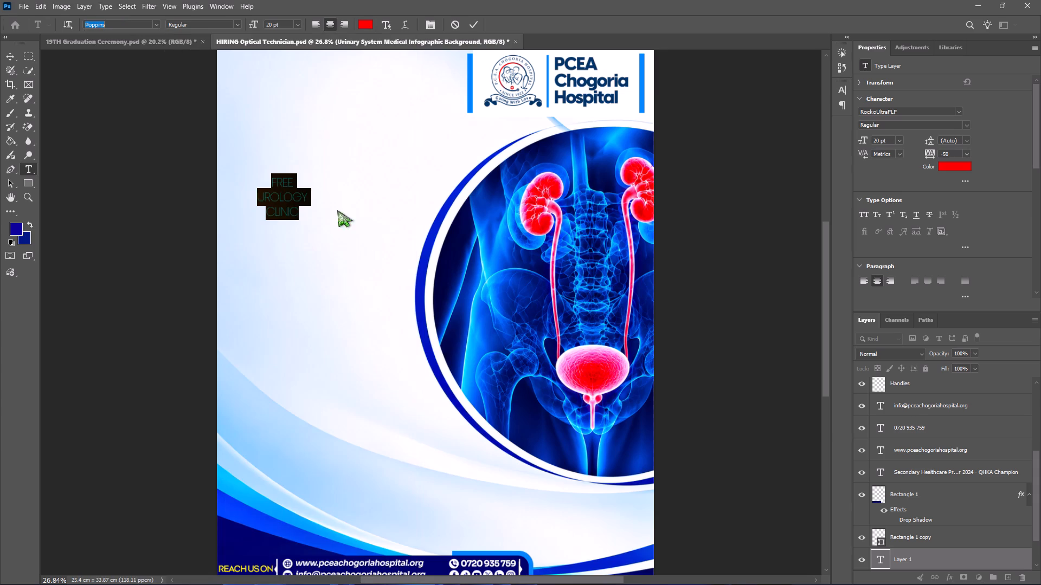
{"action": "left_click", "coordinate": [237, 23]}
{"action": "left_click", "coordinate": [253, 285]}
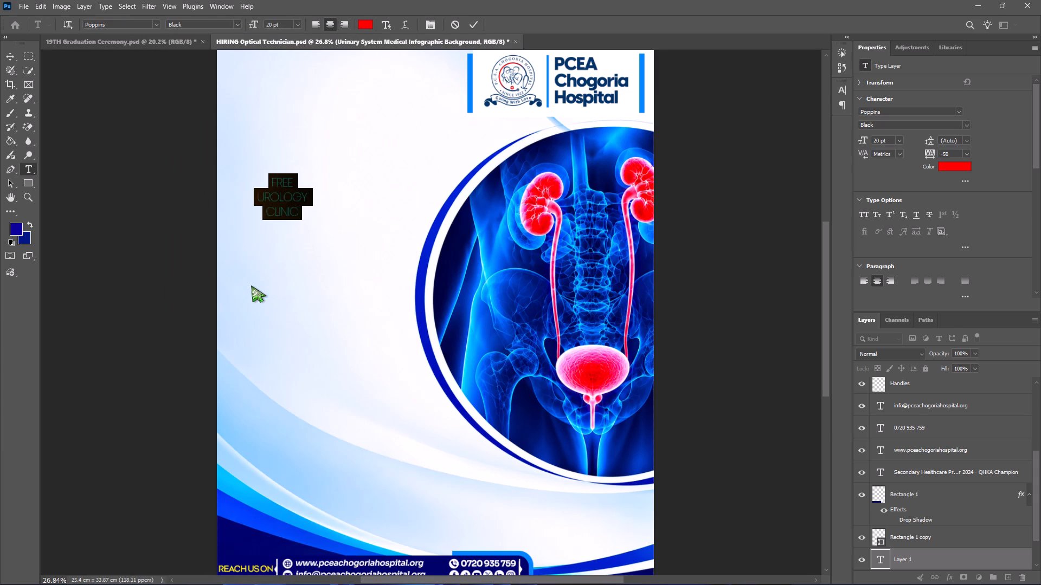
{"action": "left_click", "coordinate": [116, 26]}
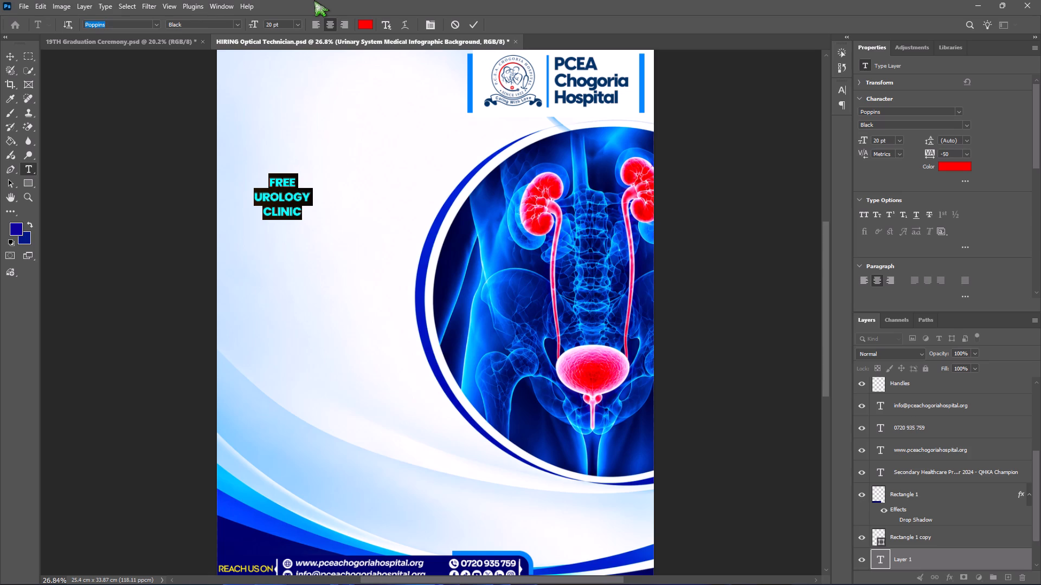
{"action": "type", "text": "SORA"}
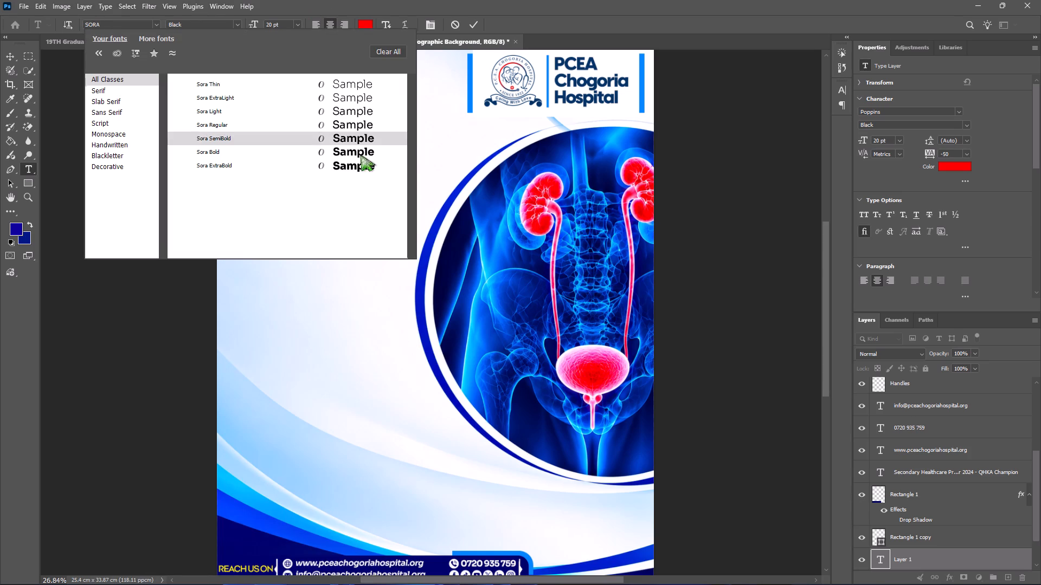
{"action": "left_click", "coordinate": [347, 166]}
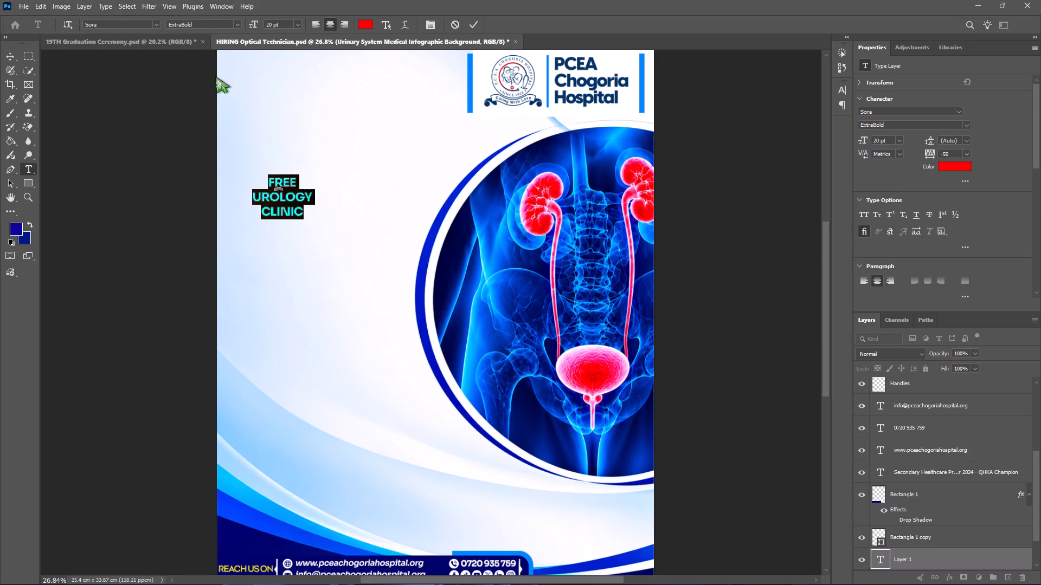
Set the FREE UROLOGY CLINIC heading's font to Metropolis Black.
{"action": "left_click", "coordinate": [120, 24]}
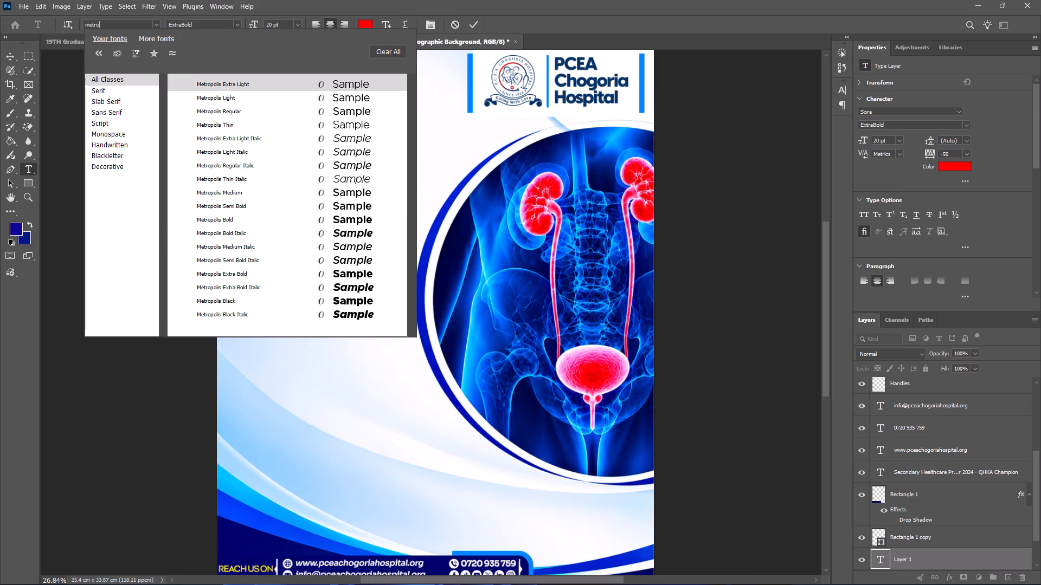
{"action": "left_click", "coordinate": [348, 302]}
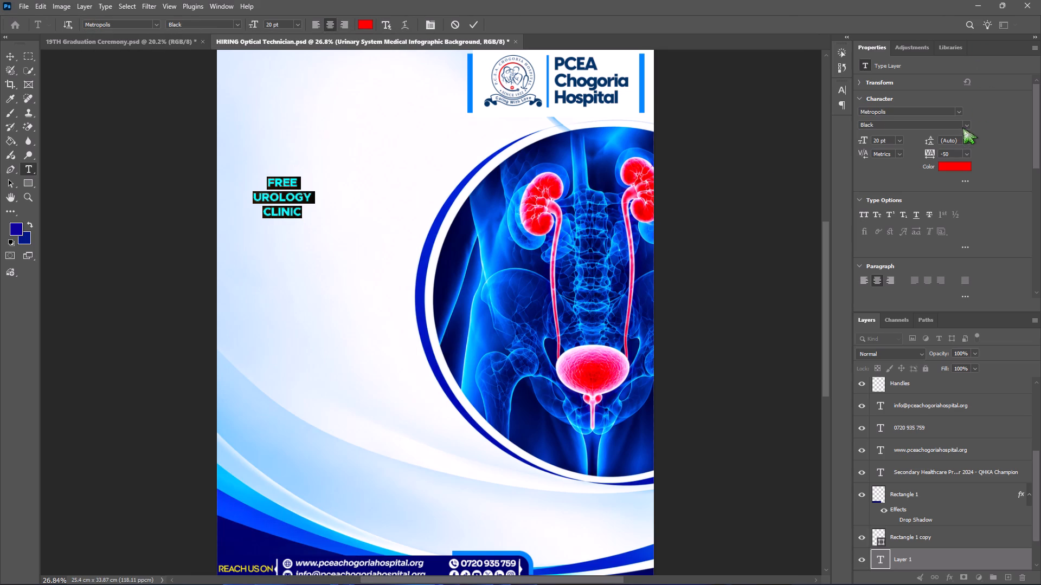
Set the FREE UROLOGY CLINIC heading's font size to 72 pt and its leading to 60 pt.
{"action": "left_click", "coordinate": [895, 140]}
{"action": "left_click", "coordinate": [902, 304]}
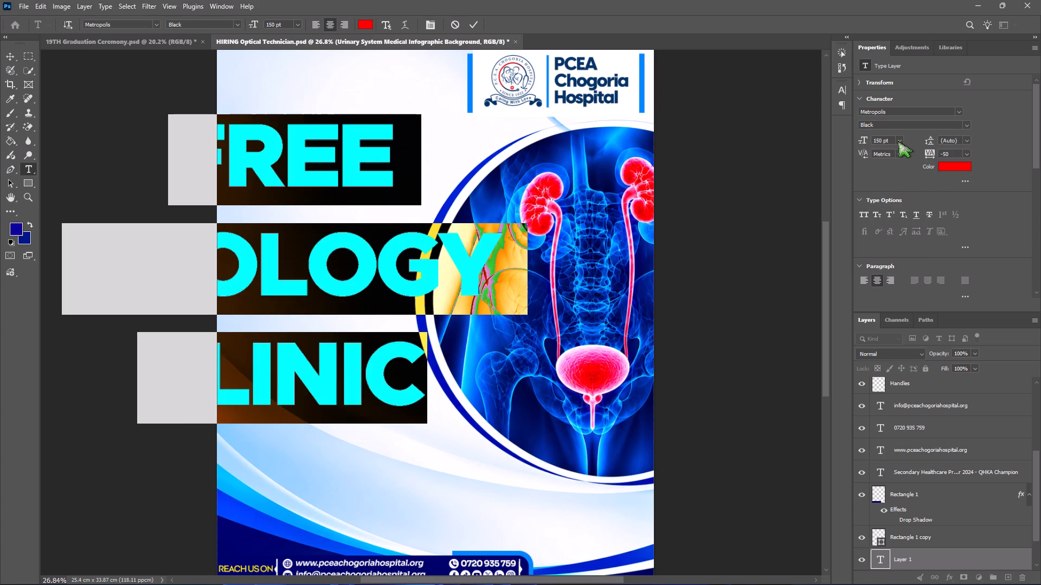
{"action": "left_click", "coordinate": [898, 141]}
{"action": "left_click", "coordinate": [912, 292]}
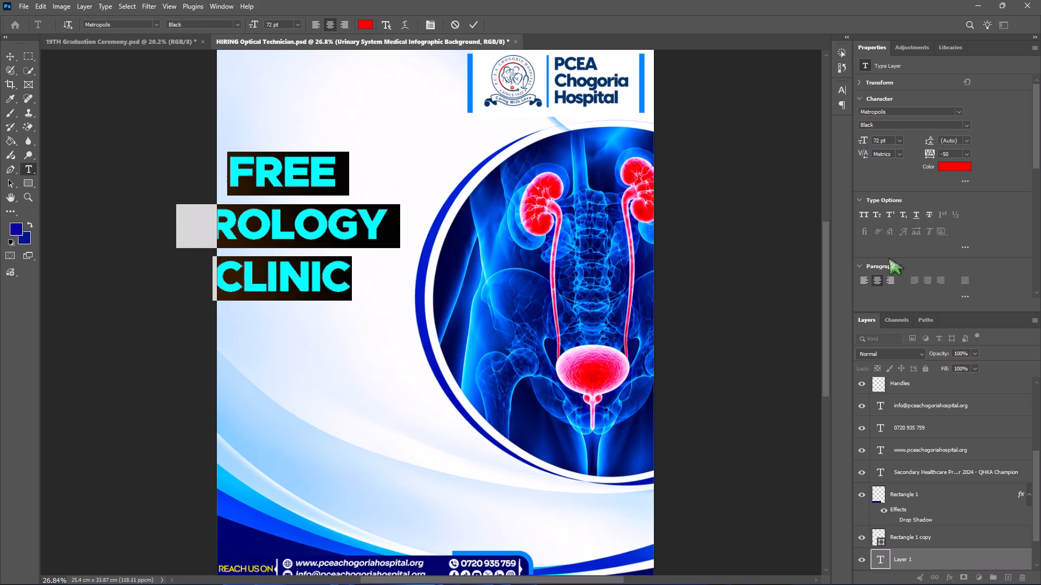
{"action": "left_click", "coordinate": [965, 140]}
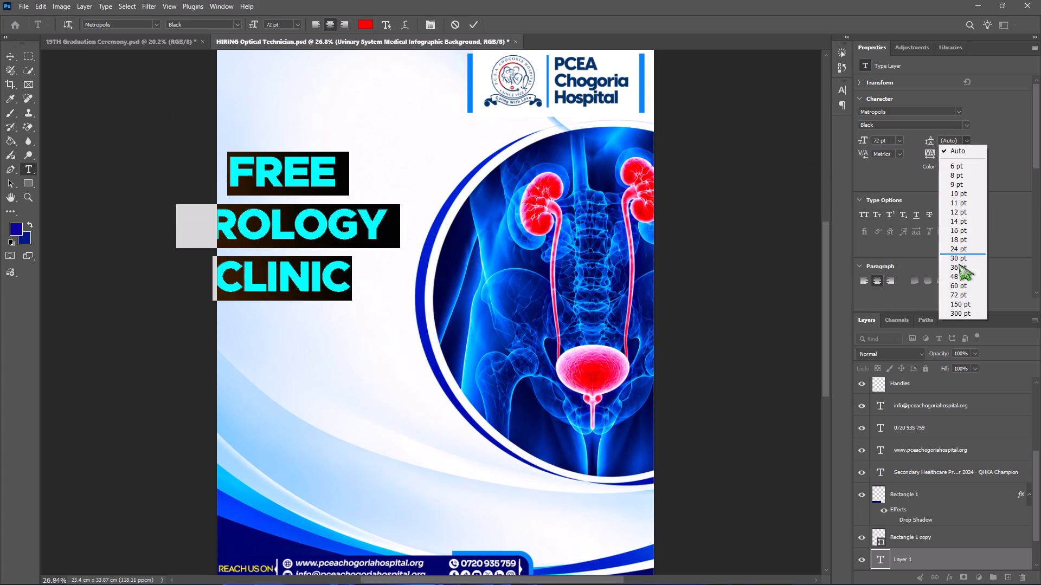
{"action": "left_click", "coordinate": [959, 285]}
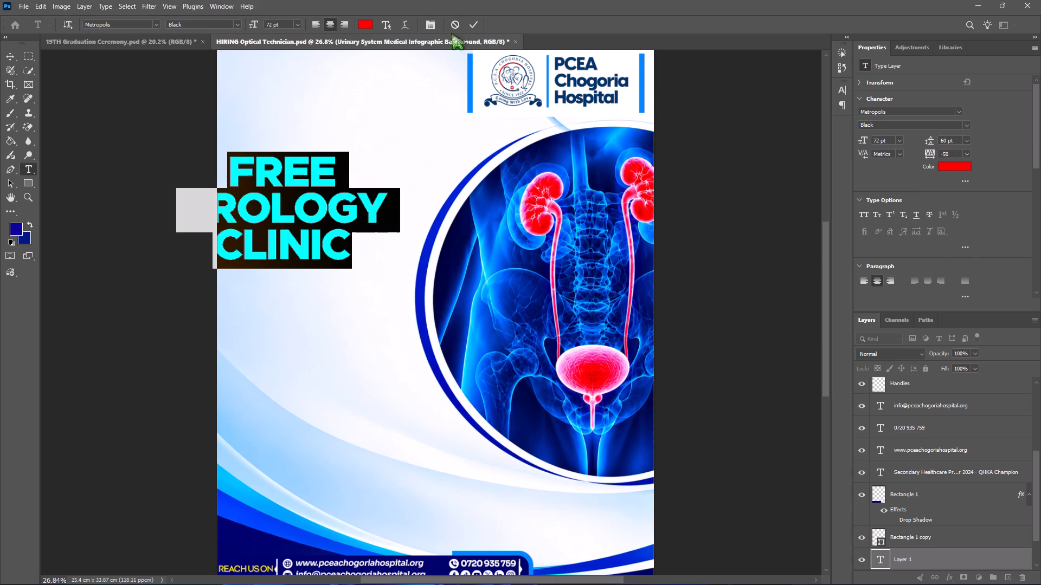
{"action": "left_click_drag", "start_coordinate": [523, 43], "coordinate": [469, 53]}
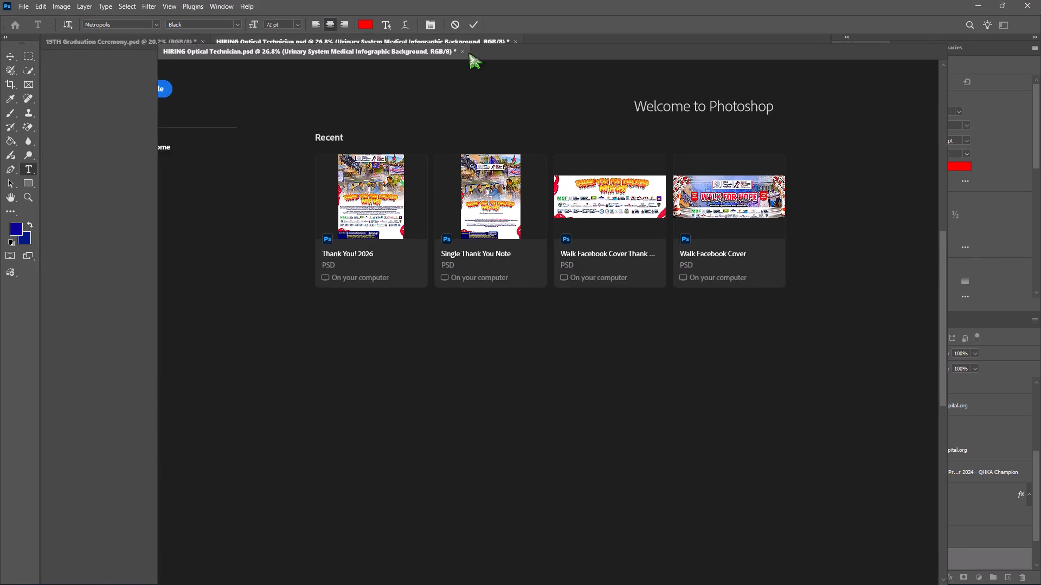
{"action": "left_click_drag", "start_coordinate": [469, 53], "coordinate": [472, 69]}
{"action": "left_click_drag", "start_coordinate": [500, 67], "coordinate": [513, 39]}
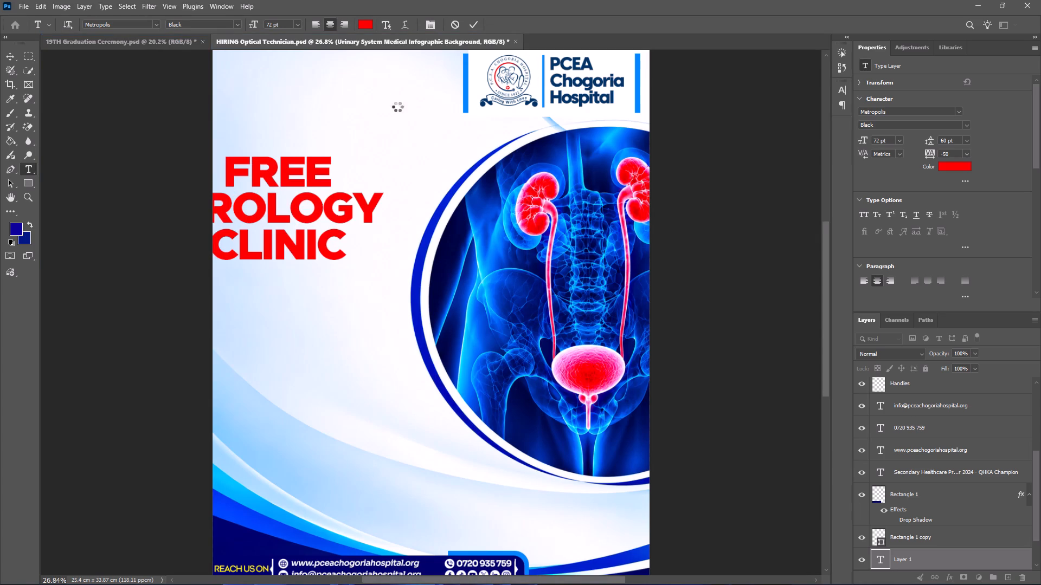
Move the FREE UROLOGY CLINIC heading fully inside the page, into the blank area beside the anatomy circle.
{"action": "left_click", "coordinate": [9, 55]}
{"action": "left_click_drag", "start_coordinate": [262, 193], "coordinate": [304, 229]}
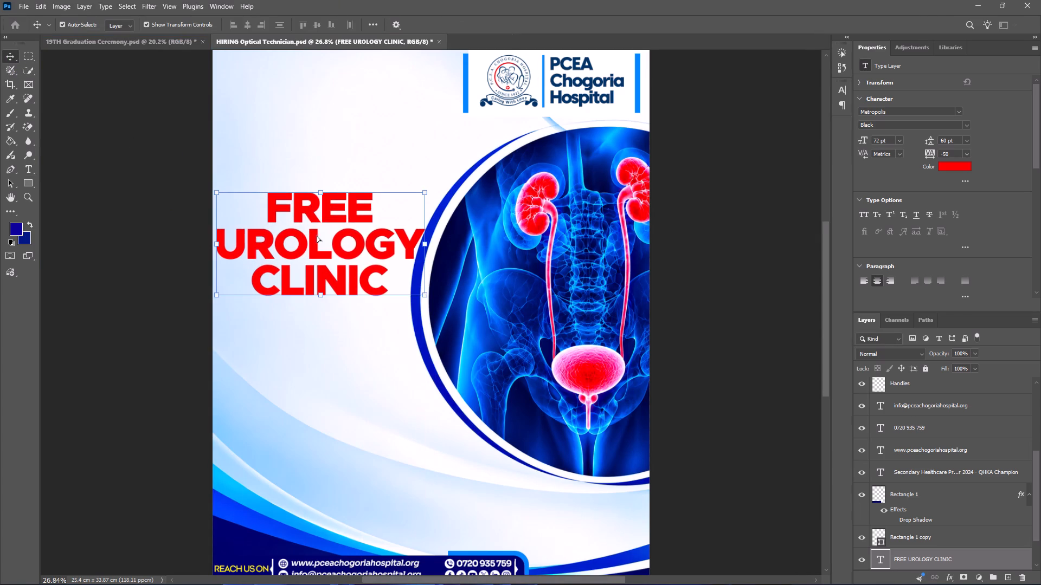
Shift the Urinary System Medical Infographic Background layer horizontally towards the page's right edge, to X 1.68 cm.
{"action": "left_click", "coordinate": [510, 279]}
{"action": "left_click_drag", "start_coordinate": [503, 277], "coordinate": [526, 279], "text": "shift"}
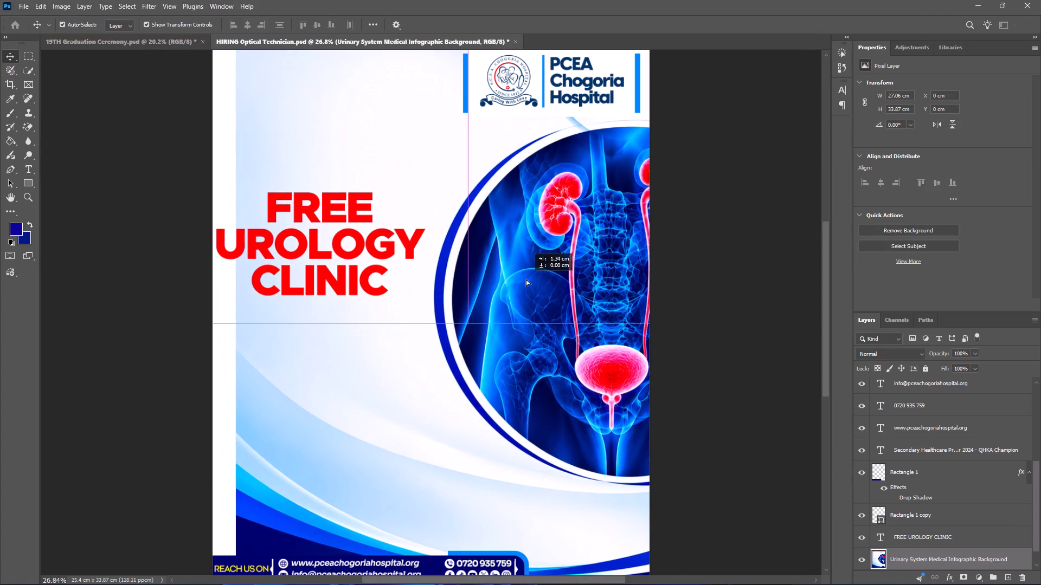
{"action": "left_click_drag", "start_coordinate": [526, 279], "coordinate": [529, 279], "text": "shift"}
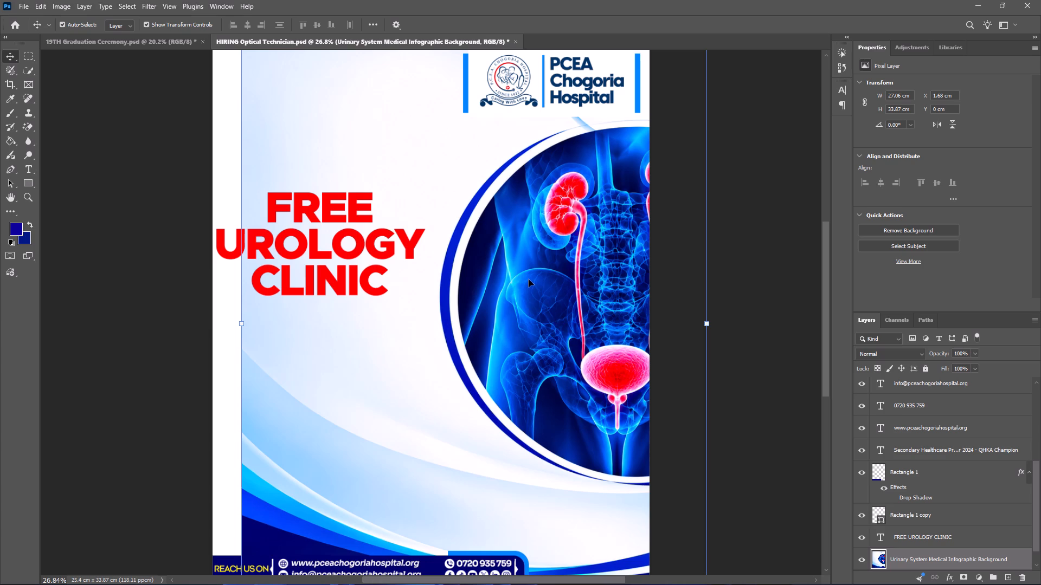
Make a full-height rectangular selection about 11.07 cm wide along the poster's left edge, on the background layer.
{"action": "scroll", "coordinate": [327, 159], "scroll_direction": "up", "scroll_amount": 4}
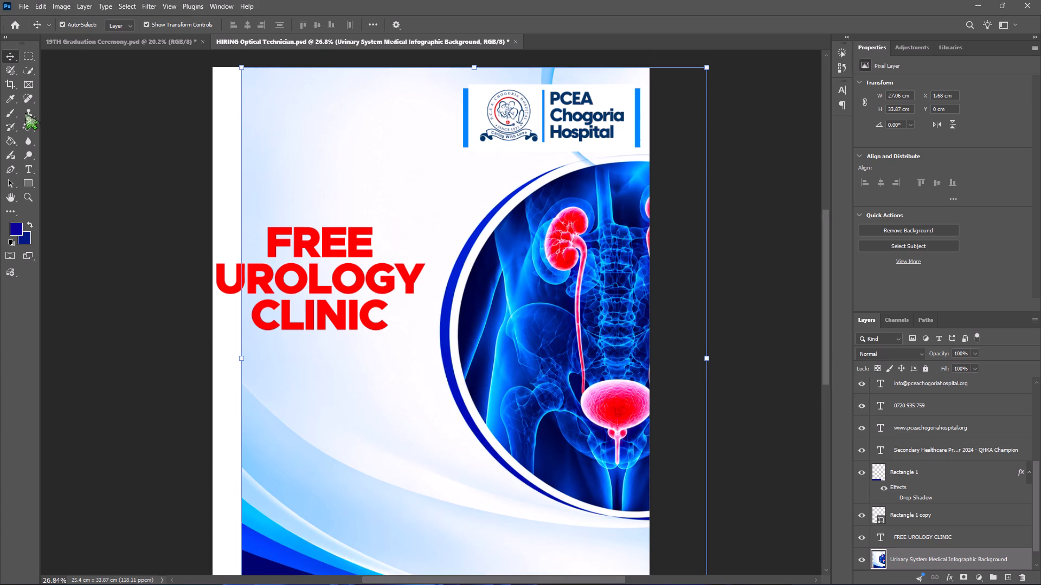
{"action": "scroll", "coordinate": [24, 97], "scroll_direction": "down", "scroll_amount": 1, "text": "alt"}
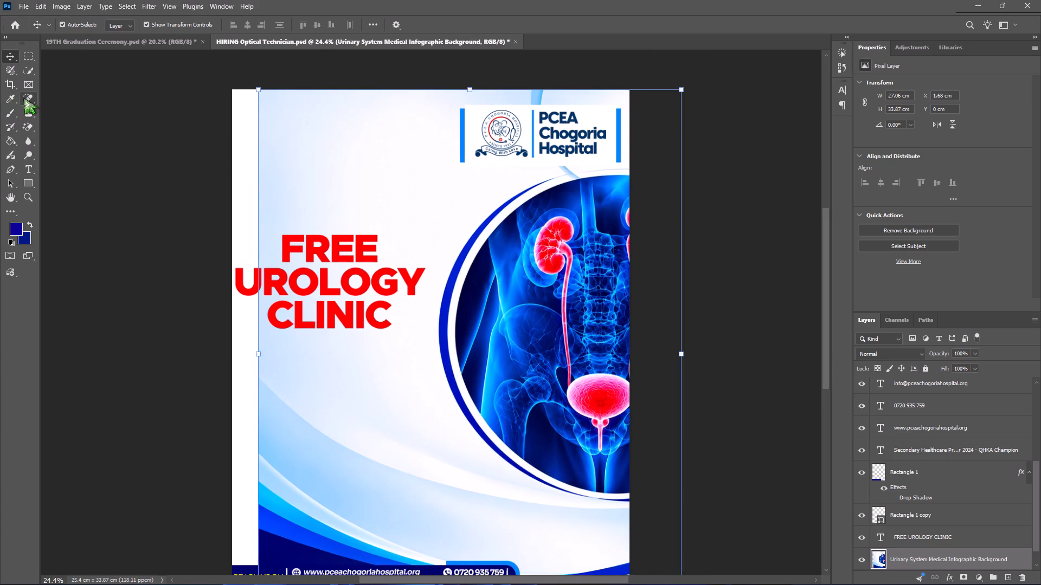
{"action": "scroll", "coordinate": [24, 97], "scroll_direction": "down", "scroll_amount": 2, "text": "alt"}
{"action": "left_click", "coordinate": [24, 58]}
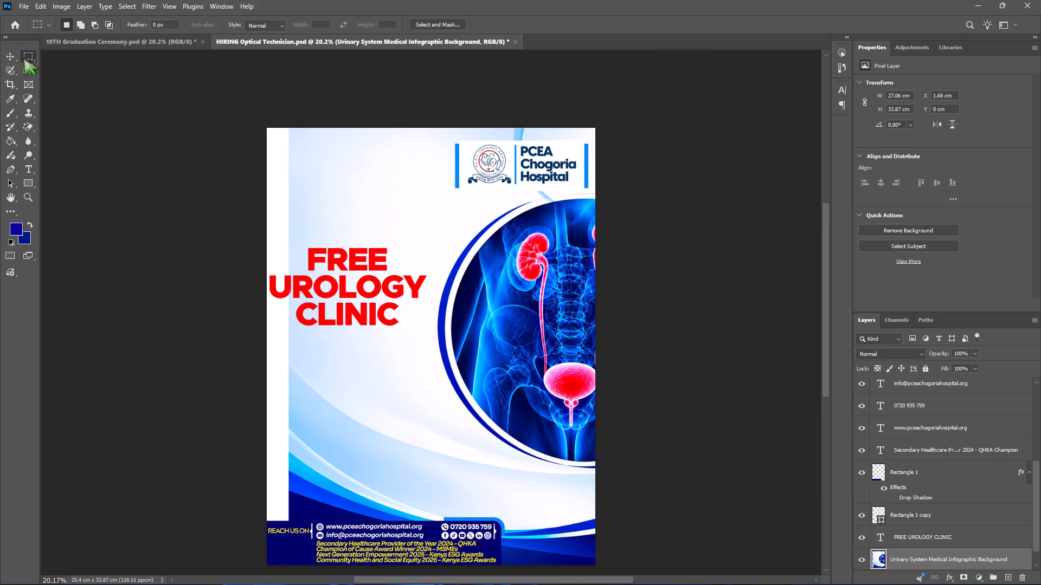
{"action": "left_click_drag", "start_coordinate": [221, 106], "coordinate": [501, 584]}
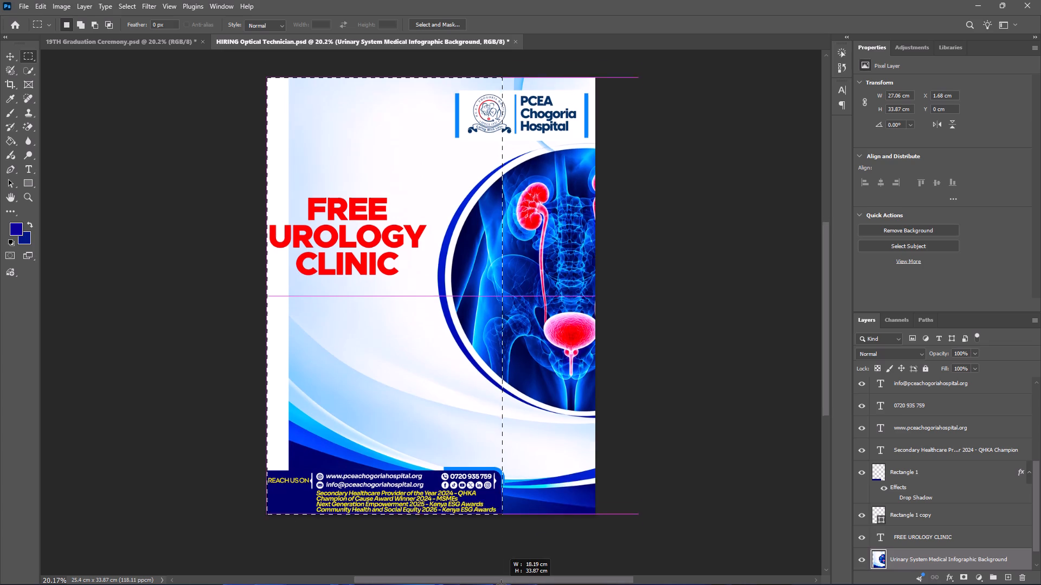
{"action": "left_click_drag", "start_coordinate": [501, 584], "coordinate": [409, 480]}
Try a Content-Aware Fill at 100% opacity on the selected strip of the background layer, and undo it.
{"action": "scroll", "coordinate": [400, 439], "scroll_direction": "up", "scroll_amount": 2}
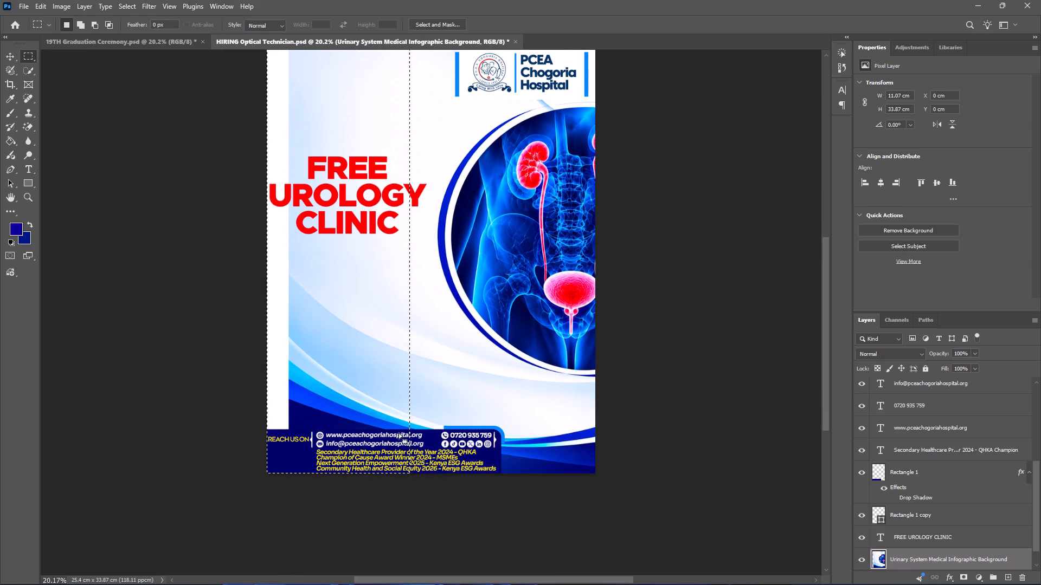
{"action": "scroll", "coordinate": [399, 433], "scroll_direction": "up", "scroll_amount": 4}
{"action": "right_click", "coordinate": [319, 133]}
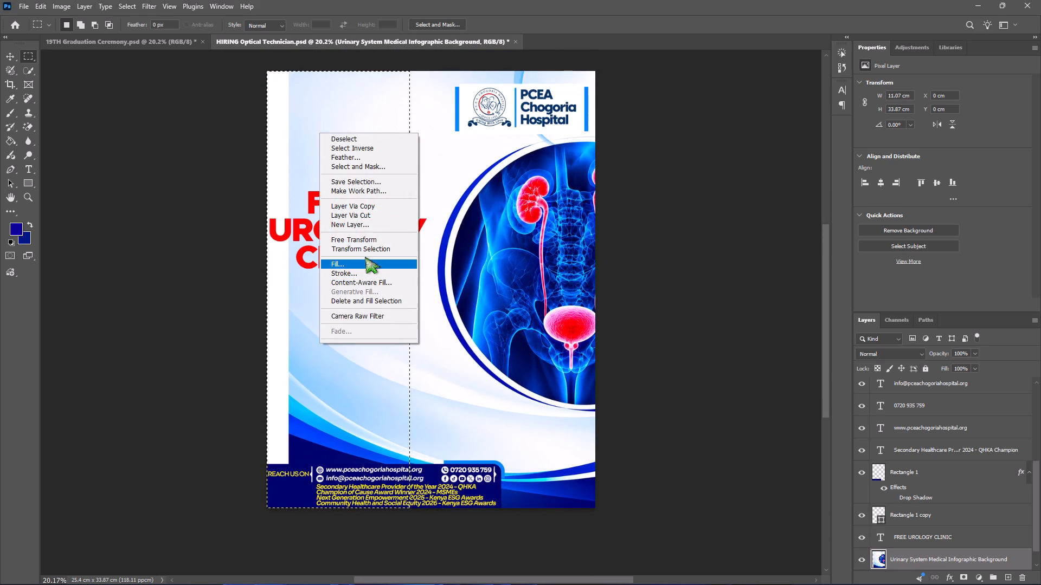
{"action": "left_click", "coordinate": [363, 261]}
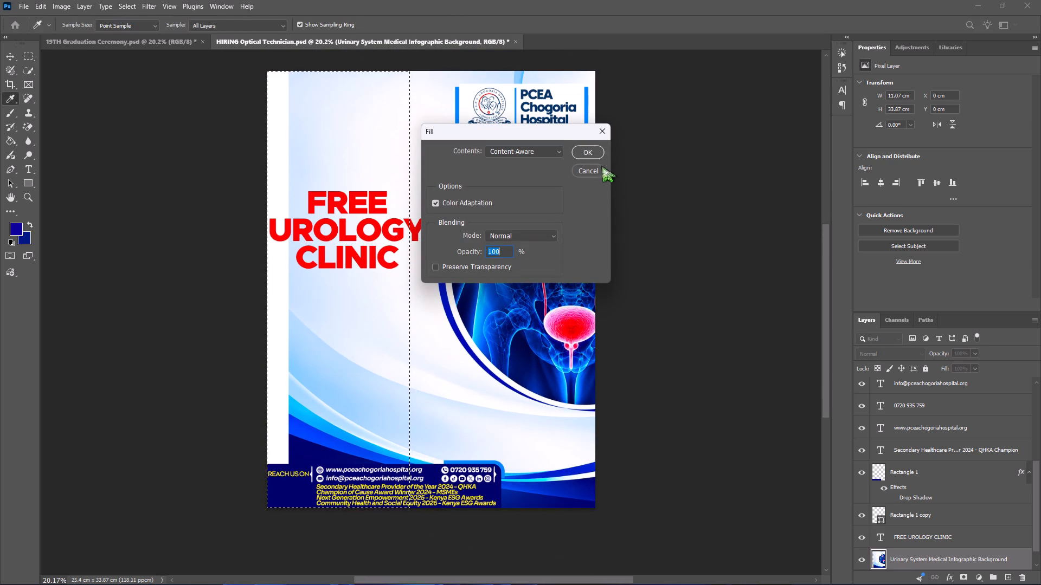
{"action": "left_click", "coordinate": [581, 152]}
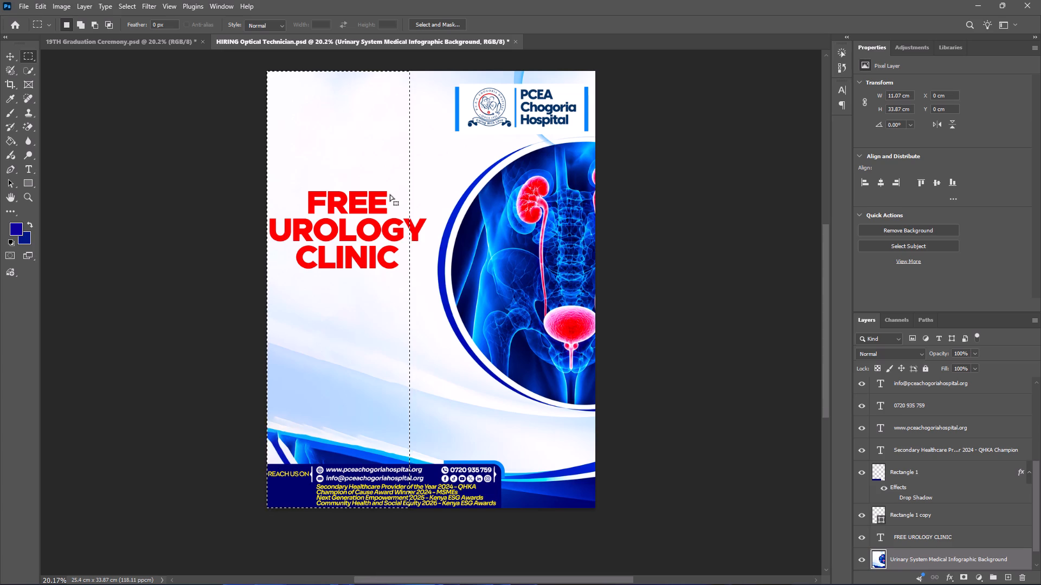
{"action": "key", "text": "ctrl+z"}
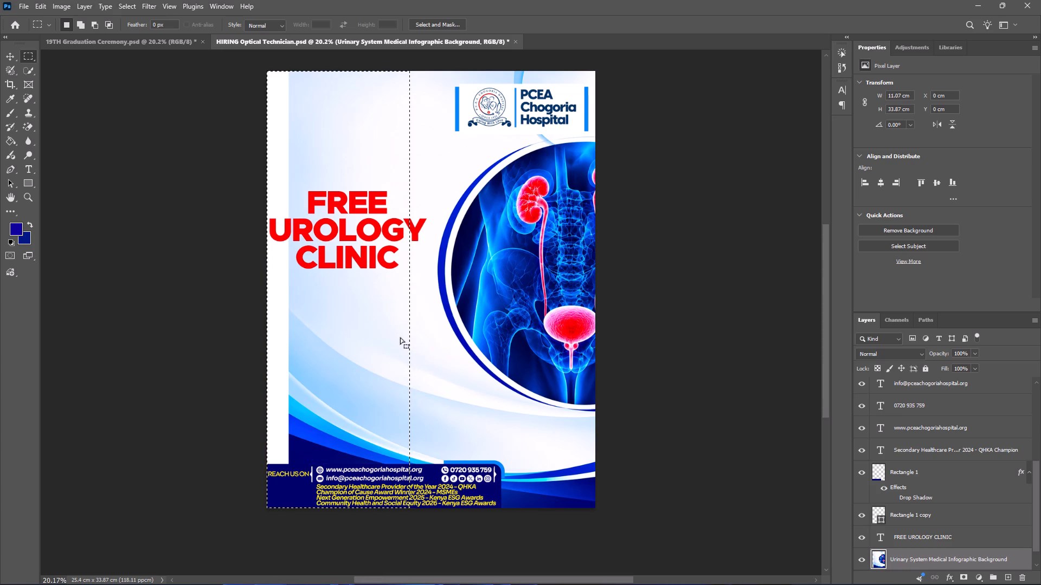
Content-Aware Fill a rectangular selection about 10.95 × 13.26 cm at the poster's lower-left corner on the background layer, at 100% opacity.
{"action": "left_click", "coordinate": [273, 344]}
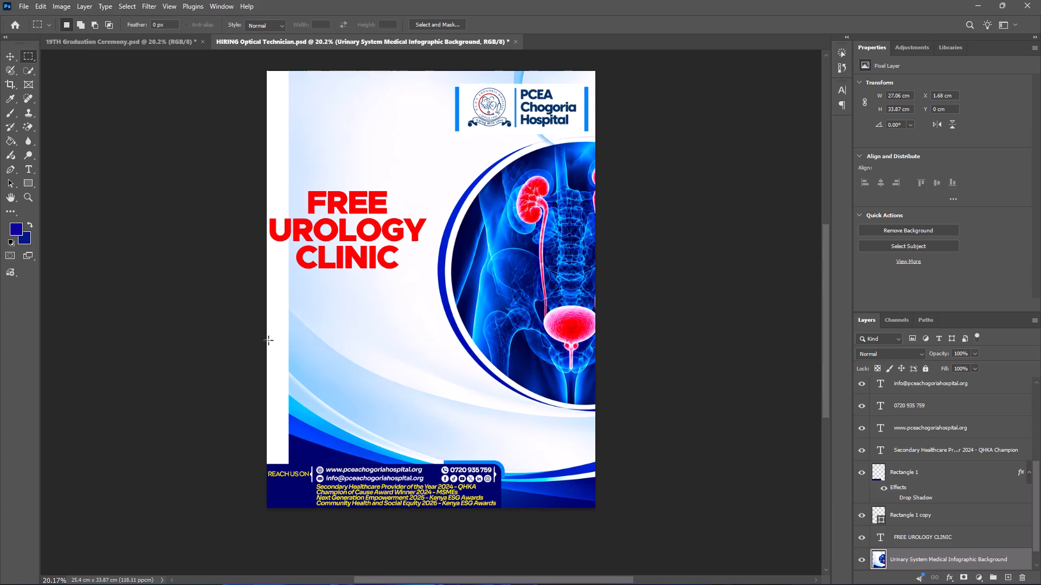
{"action": "left_click_drag", "start_coordinate": [266, 337], "coordinate": [377, 510]}
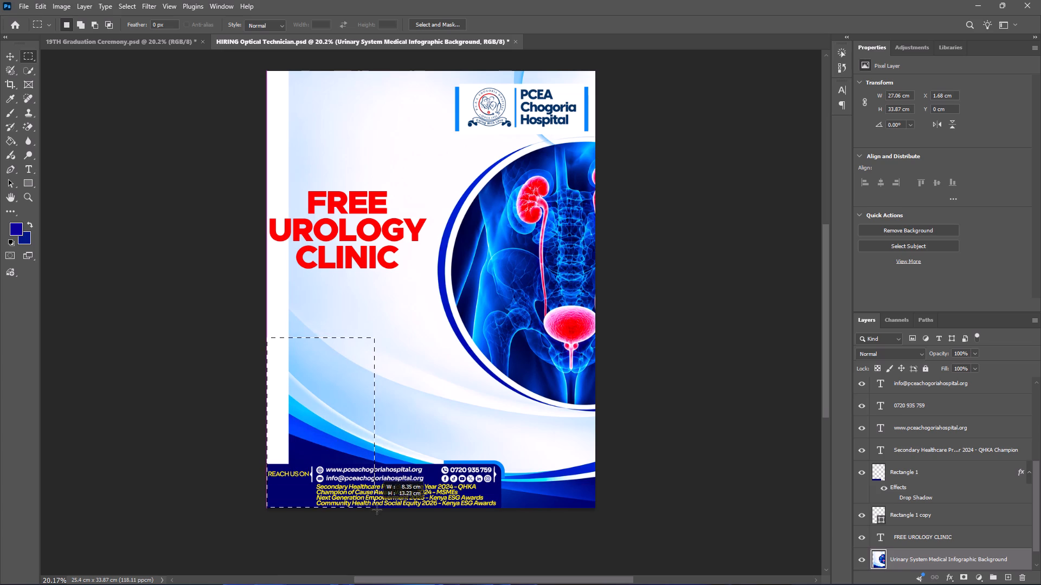
{"action": "left_click_drag", "start_coordinate": [377, 510], "coordinate": [408, 516]}
{"action": "right_click", "coordinate": [327, 397]}
{"action": "left_click", "coordinate": [345, 317]}
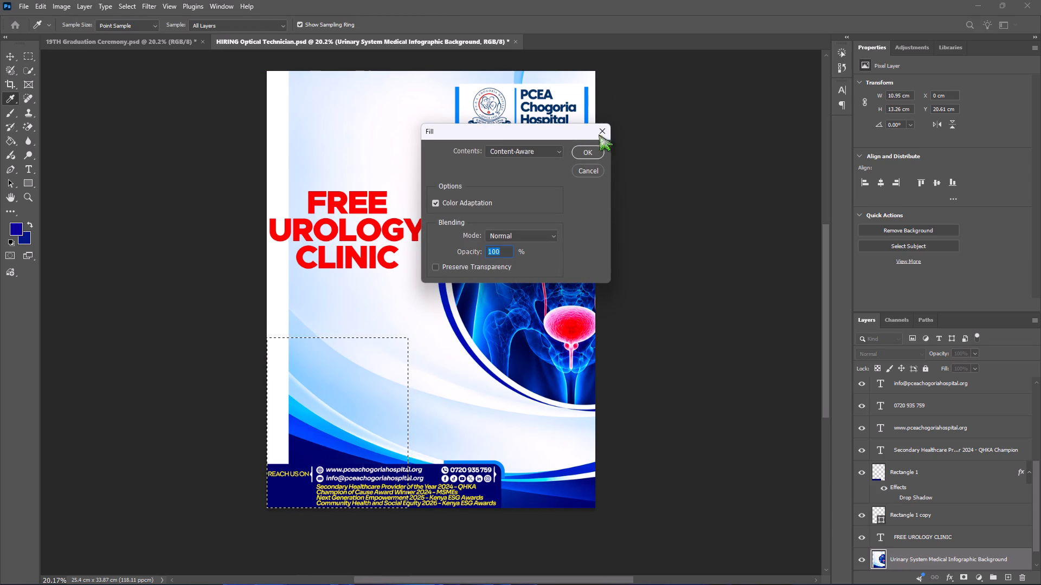
{"action": "left_click", "coordinate": [588, 149]}
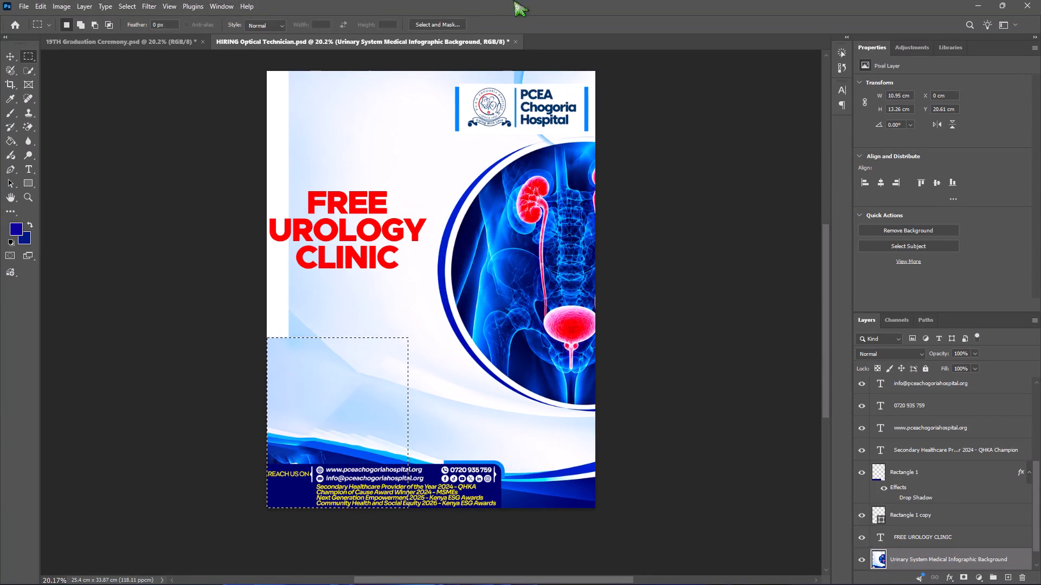
Content-Aware Fill a strip about 4.87 × 22.97 cm down from the poster's upper-left corner at 100% opacity, and clear the selection.
{"action": "left_click_drag", "start_coordinate": [254, 60], "coordinate": [327, 338]}
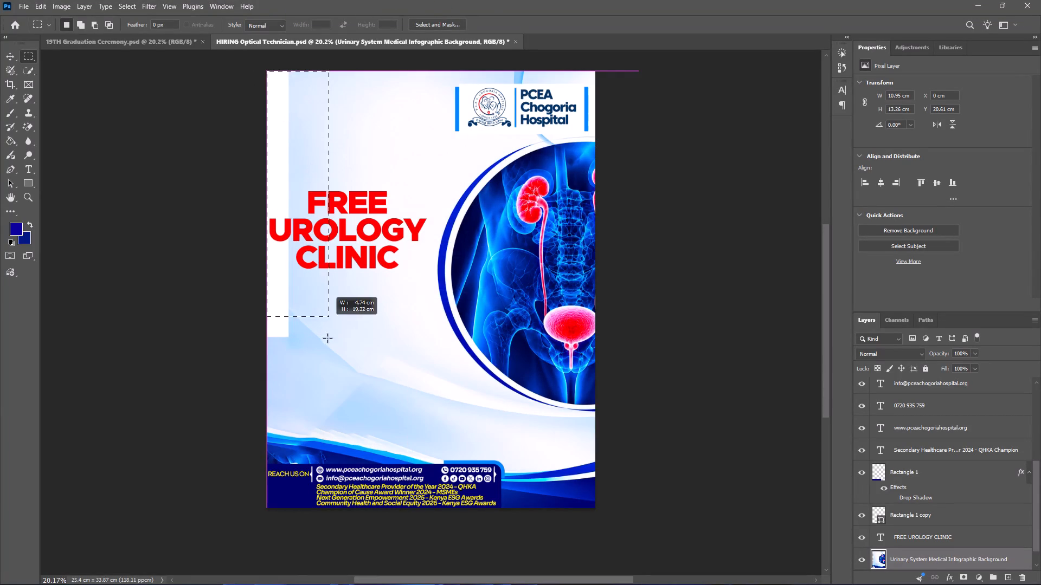
{"action": "left_click_drag", "start_coordinate": [327, 338], "coordinate": [329, 367]}
{"action": "right_click", "coordinate": [288, 159]}
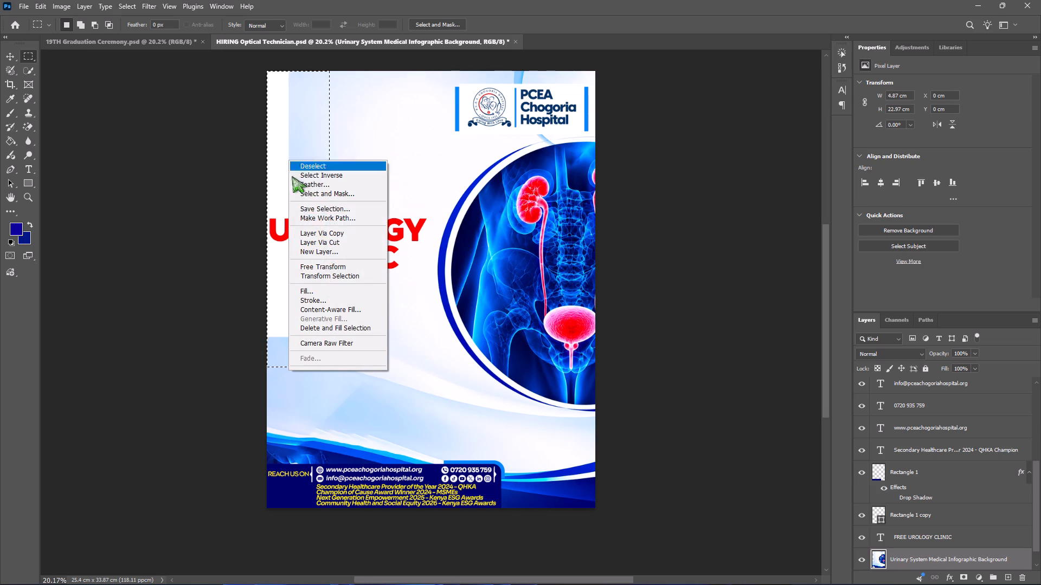
{"action": "left_click", "coordinate": [326, 290]}
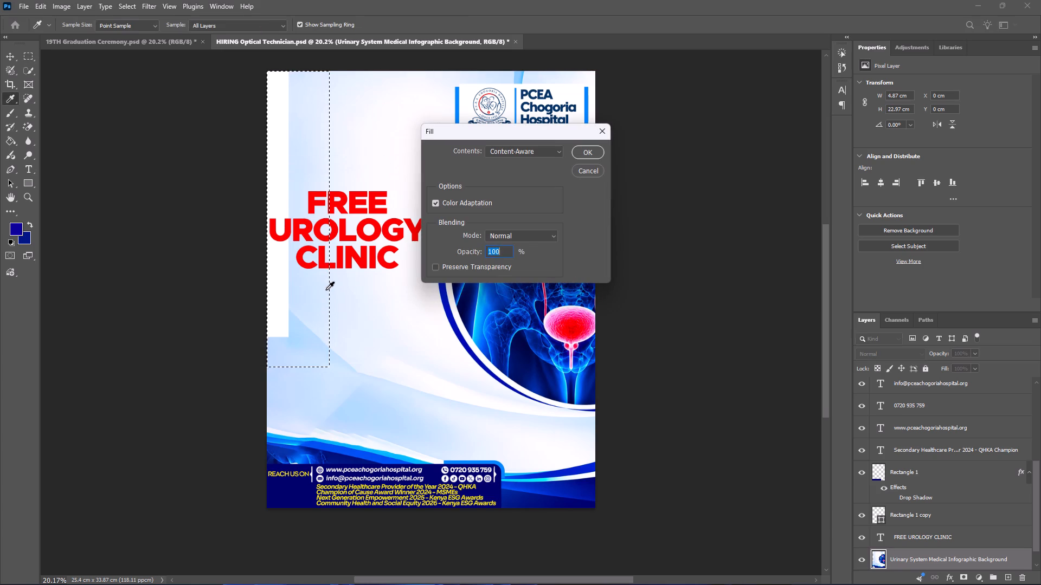
{"action": "left_click", "coordinate": [590, 144]}
{"action": "left_click", "coordinate": [588, 152]}
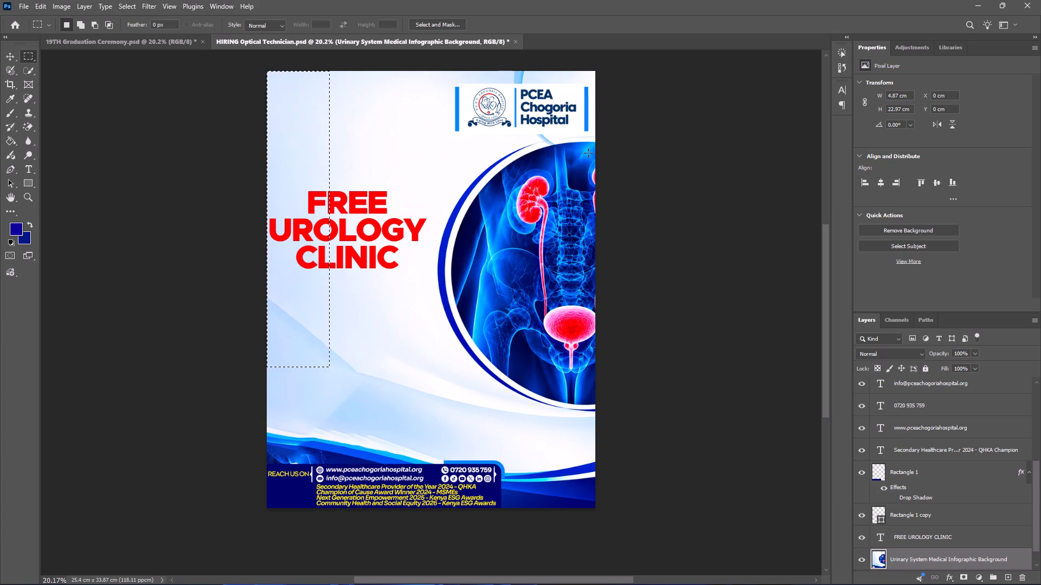
{"action": "left_click", "coordinate": [255, 179]}
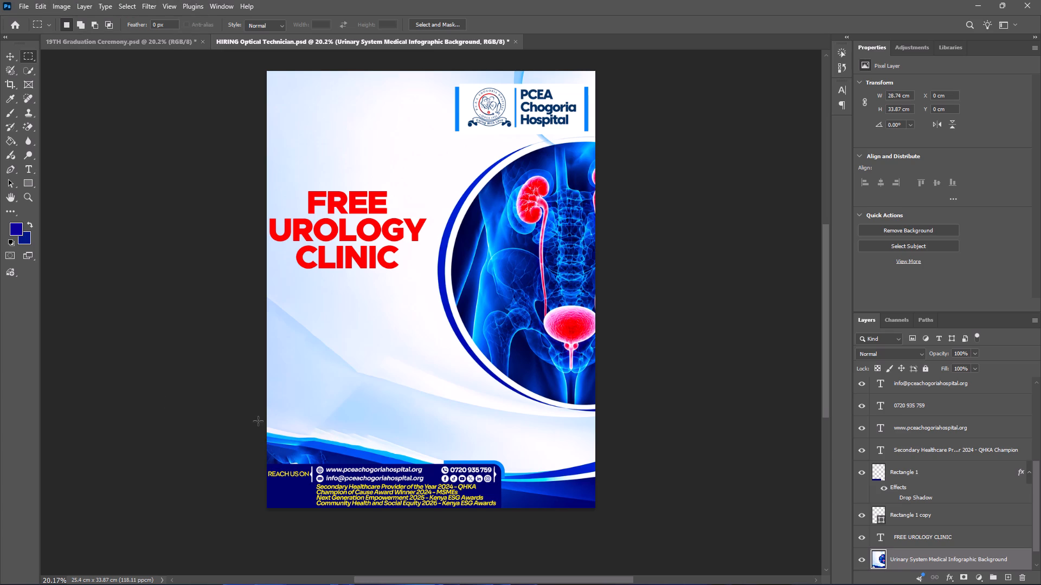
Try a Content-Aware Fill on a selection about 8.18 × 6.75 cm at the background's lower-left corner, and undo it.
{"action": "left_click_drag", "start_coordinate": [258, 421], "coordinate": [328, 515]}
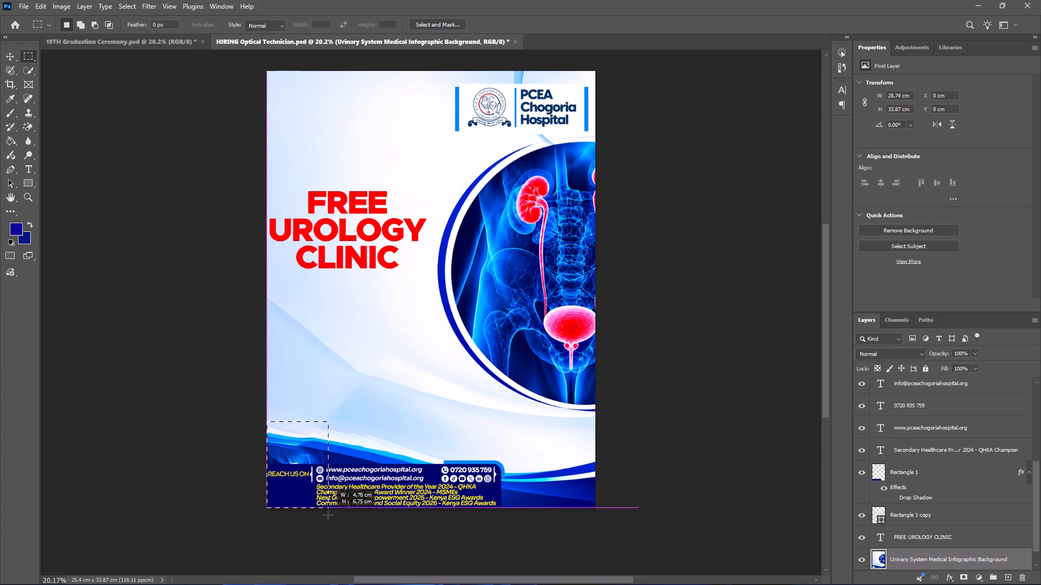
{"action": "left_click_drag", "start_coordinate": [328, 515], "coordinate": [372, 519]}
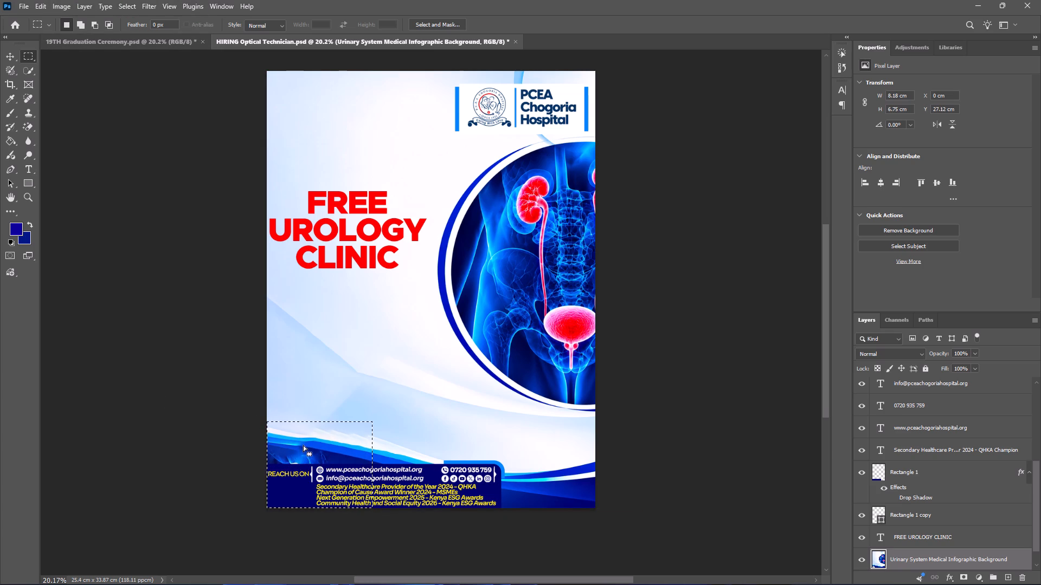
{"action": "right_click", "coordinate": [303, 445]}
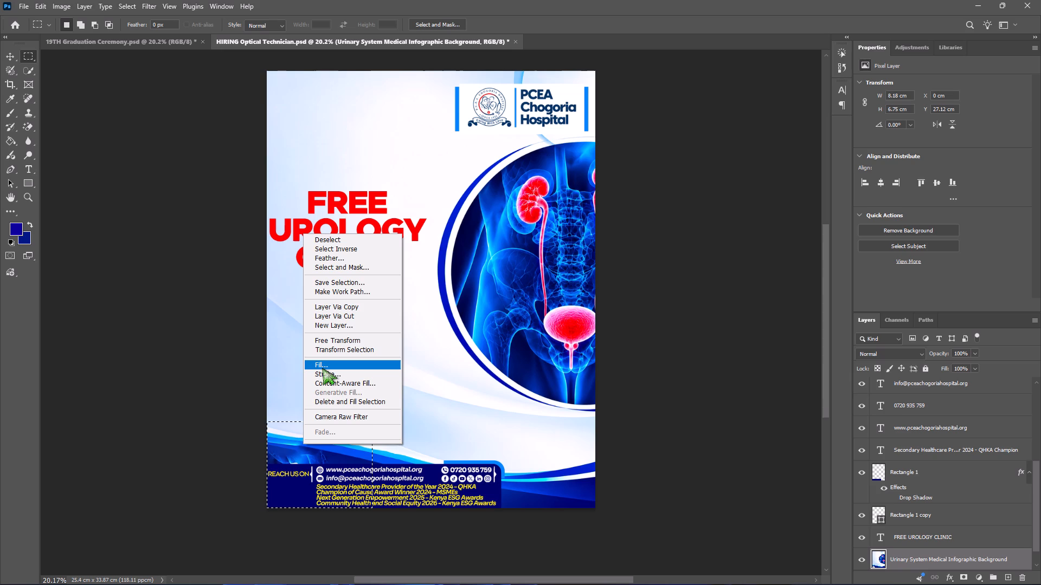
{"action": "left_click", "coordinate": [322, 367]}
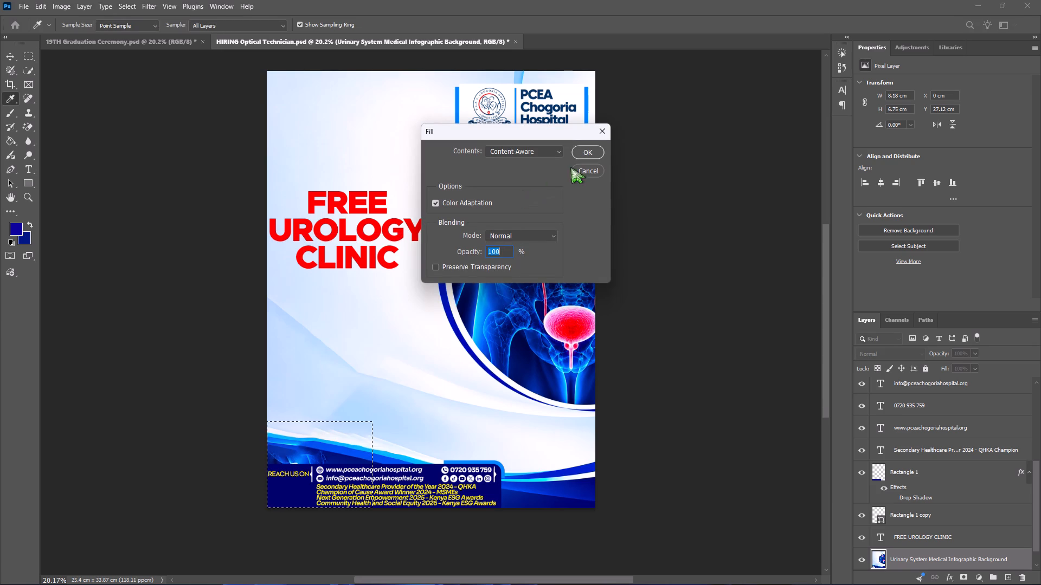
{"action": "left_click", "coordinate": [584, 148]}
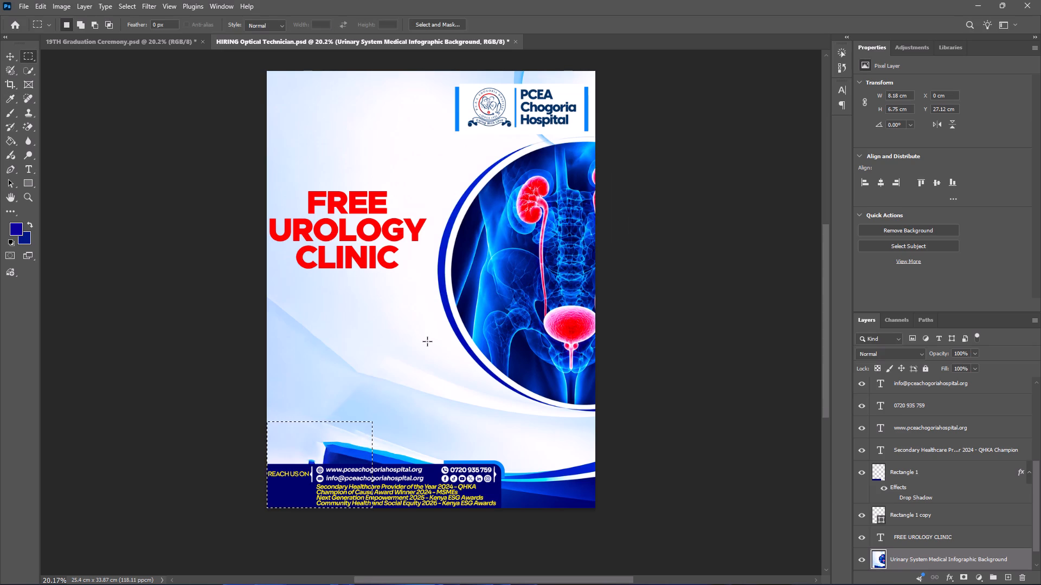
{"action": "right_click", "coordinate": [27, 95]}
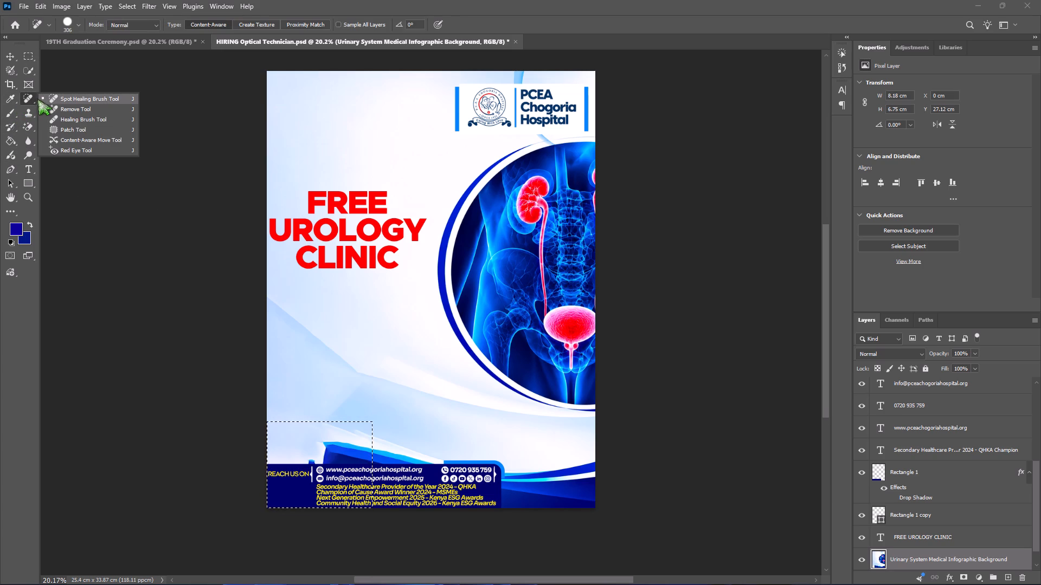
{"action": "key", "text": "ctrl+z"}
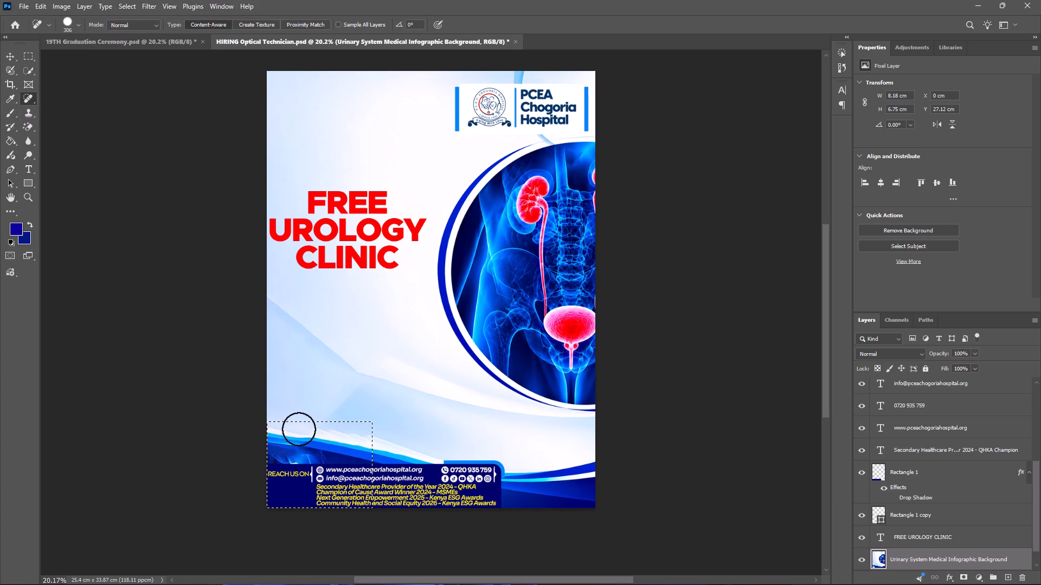
Content-Aware Fill a full-width strip about 25.4 × 6.12 cm along the bottom of the background layer, at 100% opacity.
{"action": "left_click", "coordinate": [25, 55]}
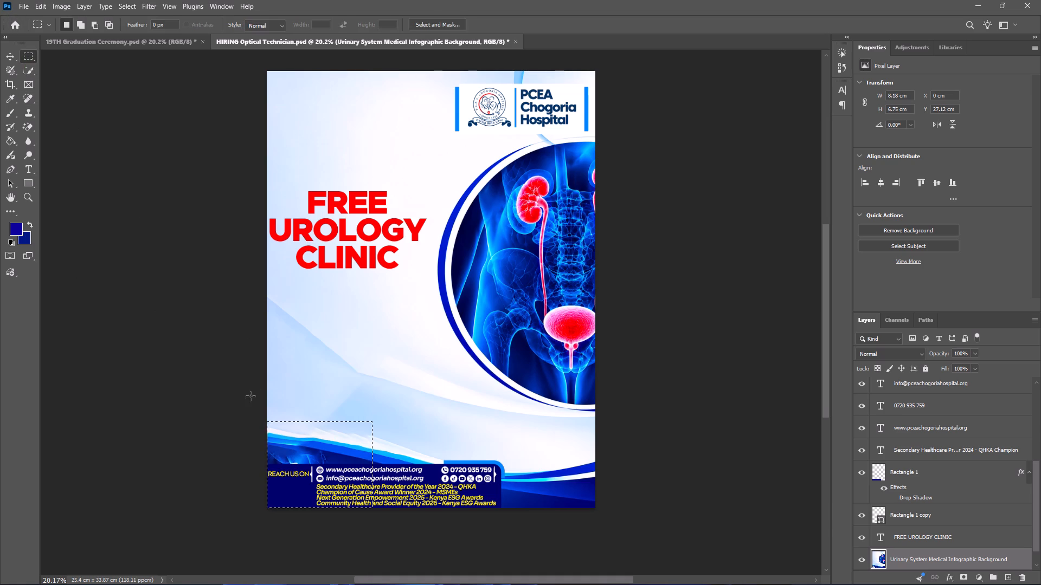
{"action": "left_click_drag", "start_coordinate": [249, 397], "coordinate": [633, 515]}
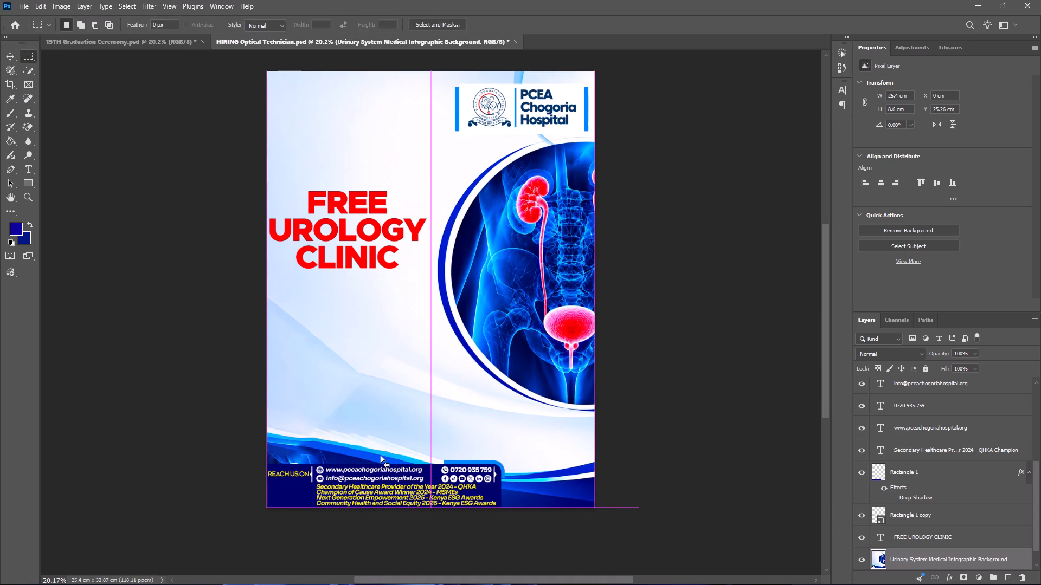
{"action": "left_click_drag", "start_coordinate": [260, 429], "coordinate": [609, 518]}
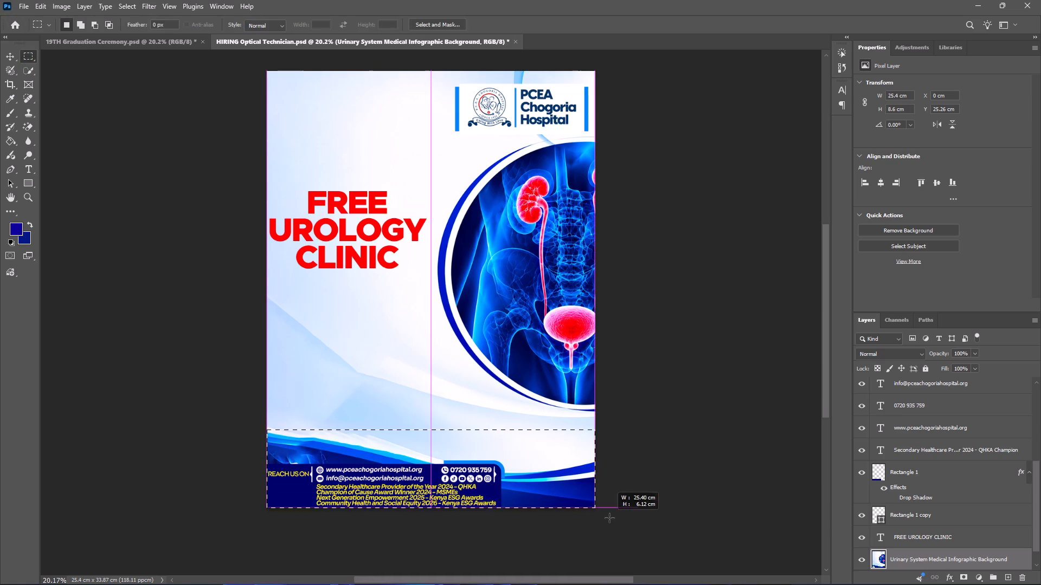
{"action": "left_click_drag", "start_coordinate": [609, 518], "coordinate": [613, 521]}
{"action": "right_click", "coordinate": [342, 452]}
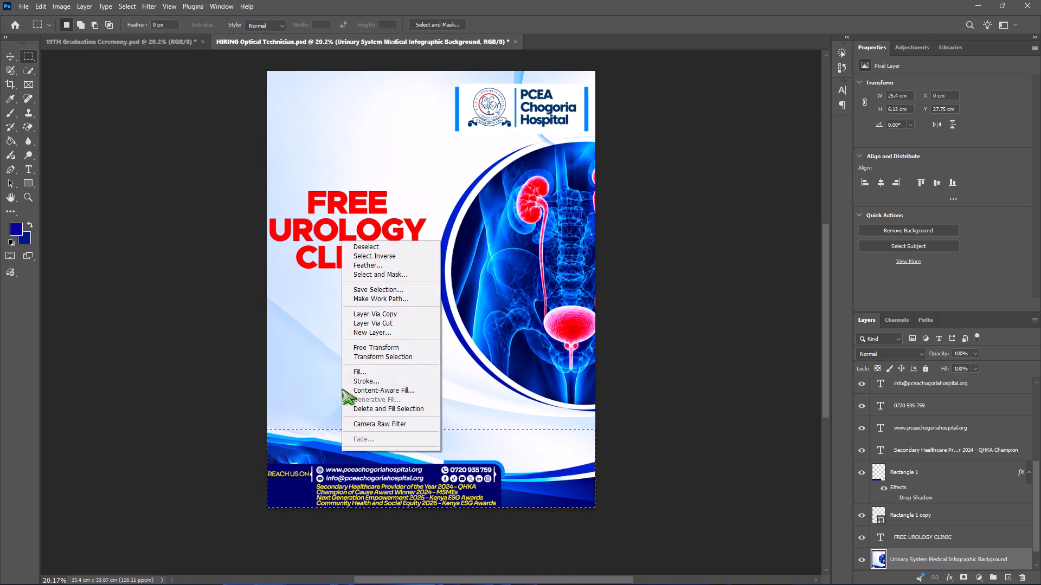
{"action": "left_click", "coordinate": [353, 367]}
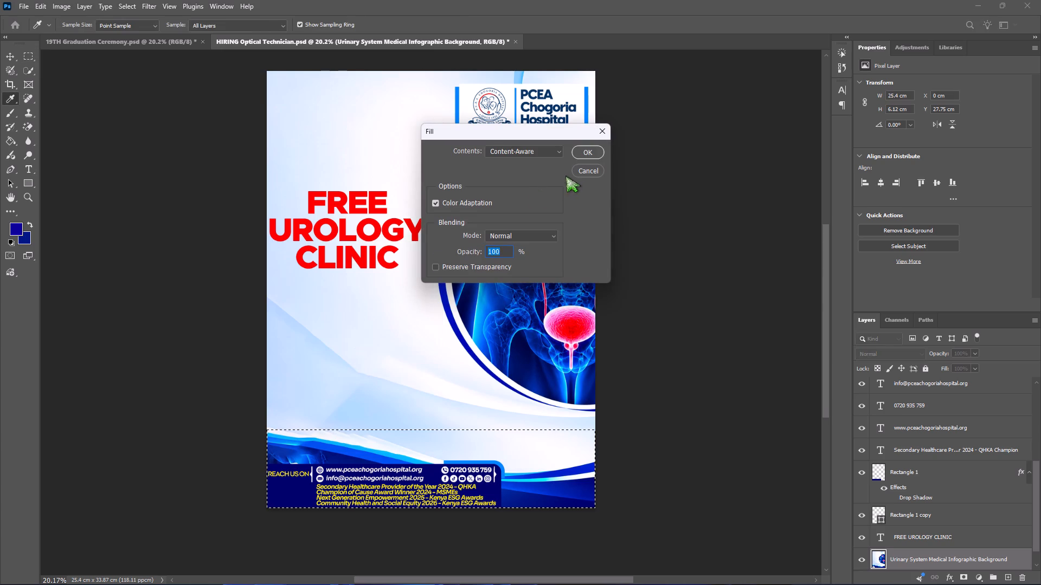
{"action": "left_click", "coordinate": [578, 148]}
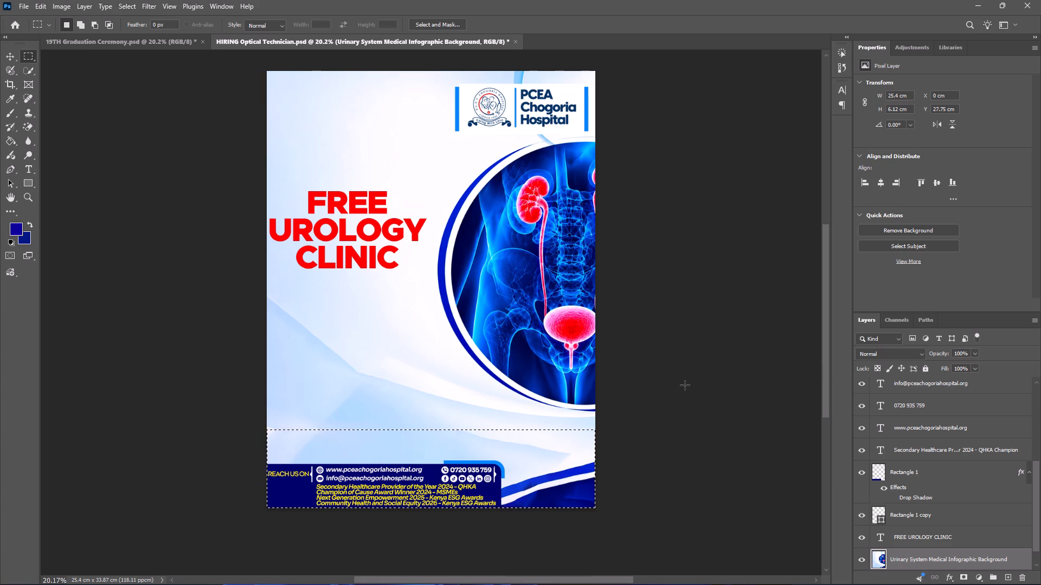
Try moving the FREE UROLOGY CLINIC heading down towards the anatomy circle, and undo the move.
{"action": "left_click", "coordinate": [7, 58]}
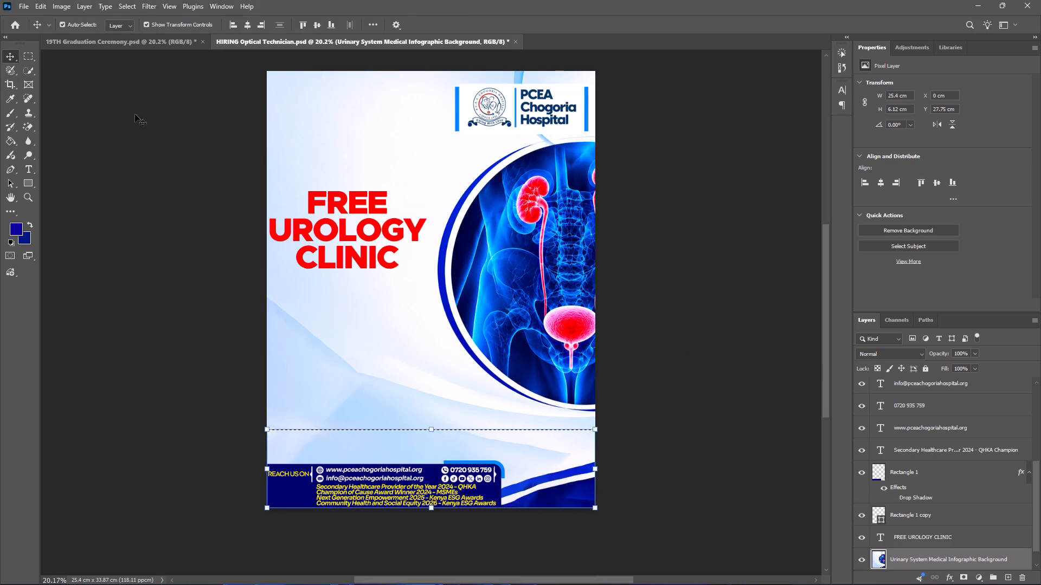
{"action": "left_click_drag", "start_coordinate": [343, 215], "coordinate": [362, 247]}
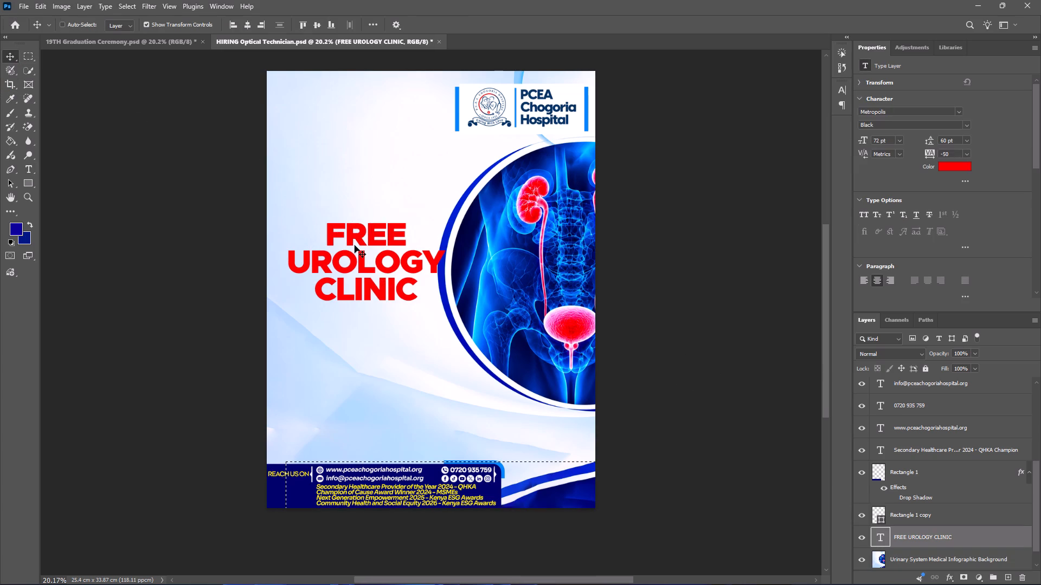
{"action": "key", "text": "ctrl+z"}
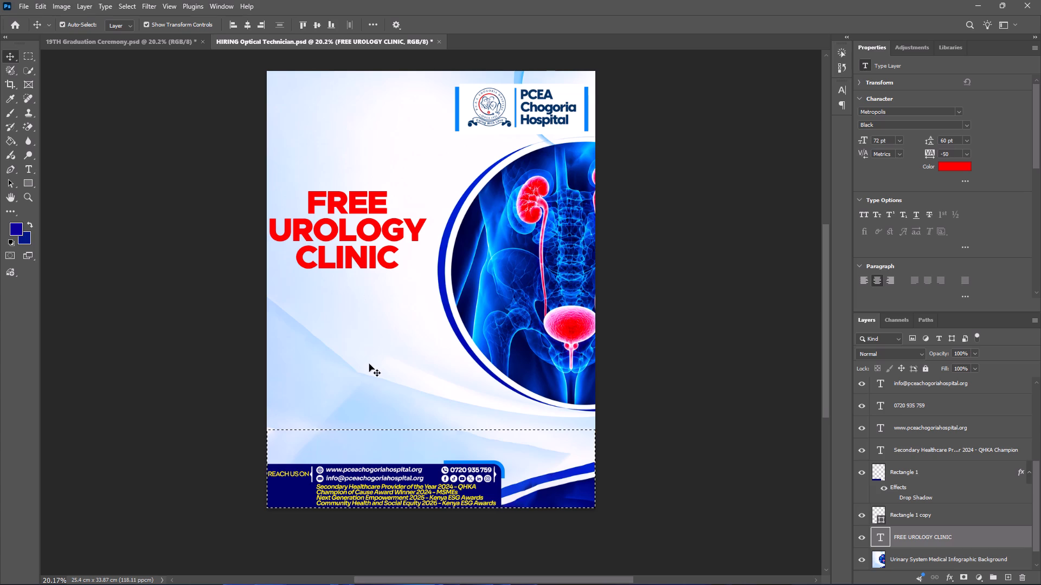
Clear the active selection and shift the FREE UROLOGY CLINIC heading horizontally towards the anatomy circle.
{"action": "left_click", "coordinate": [346, 346]}
{"action": "left_click", "coordinate": [27, 57]}
{"action": "left_click", "coordinate": [327, 339]}
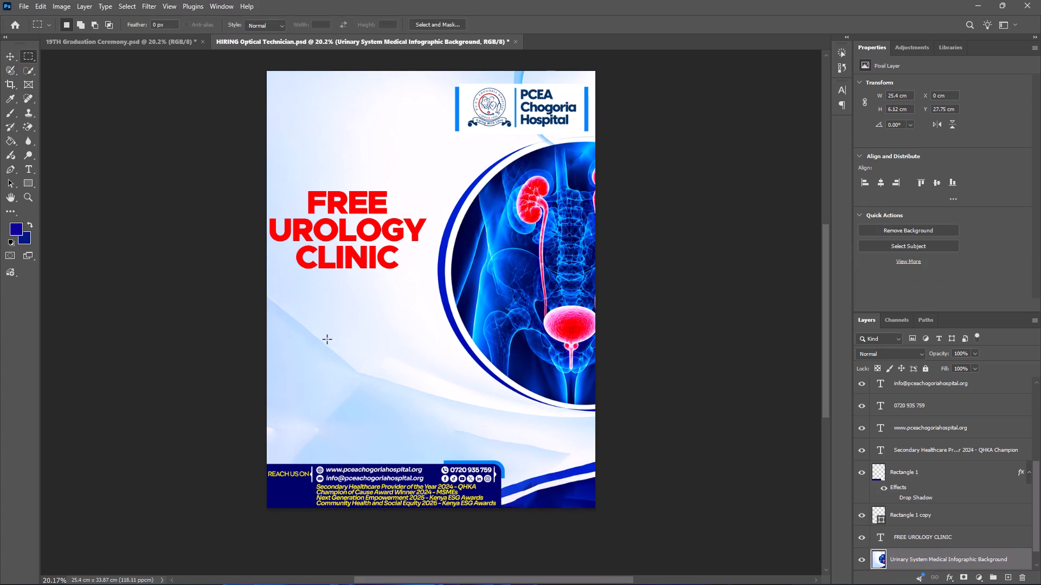
{"action": "left_click", "coordinate": [8, 58]}
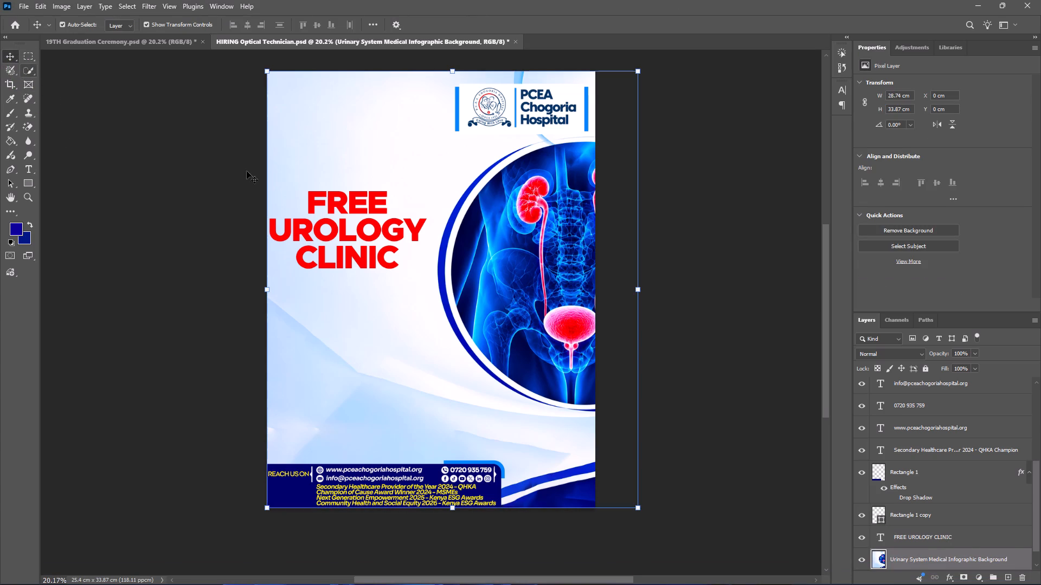
{"action": "left_click", "coordinate": [374, 248]}
{"action": "left_click_drag", "start_coordinate": [356, 235], "coordinate": [361, 245]}
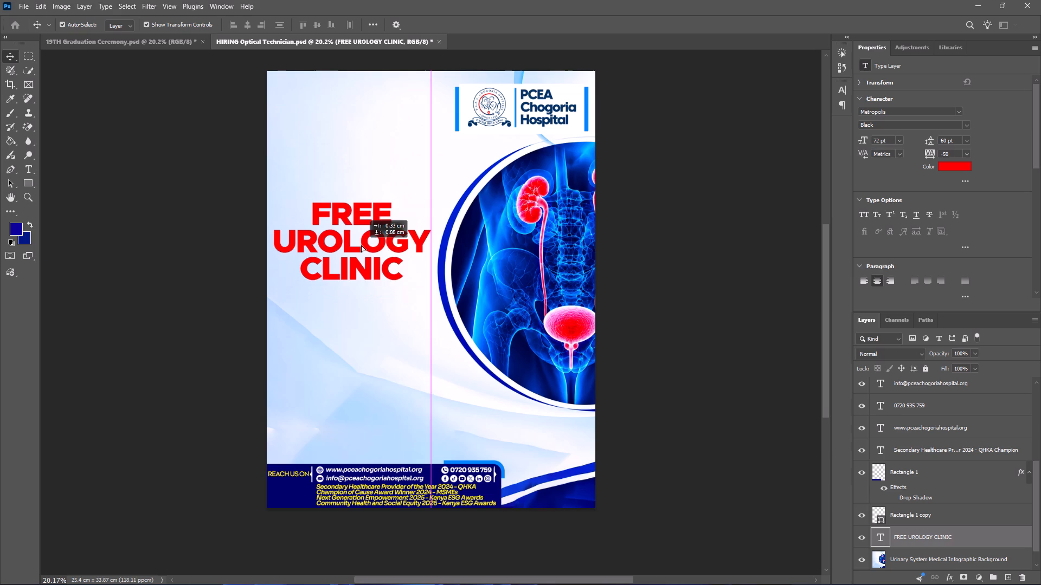
{"action": "left_click_drag", "start_coordinate": [361, 245], "coordinate": [370, 235]}
Add a new text line reading "4th Edition" directly above the FREE UROLOGY CLINIC heading.
{"action": "left_click", "coordinate": [28, 165]}
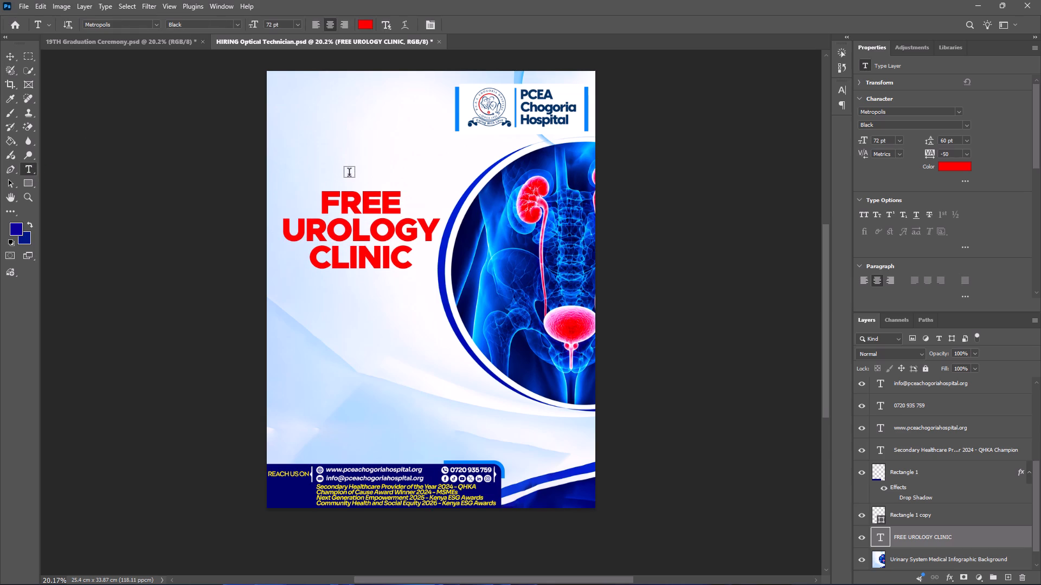
{"action": "left_click", "coordinate": [354, 172]}
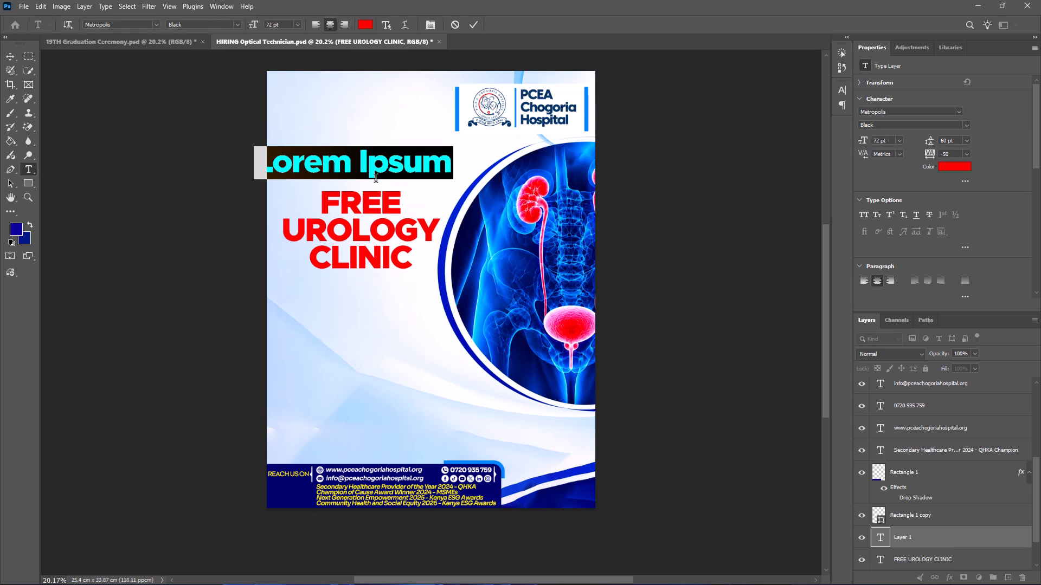
{"action": "key", "text": "BackSpace"}
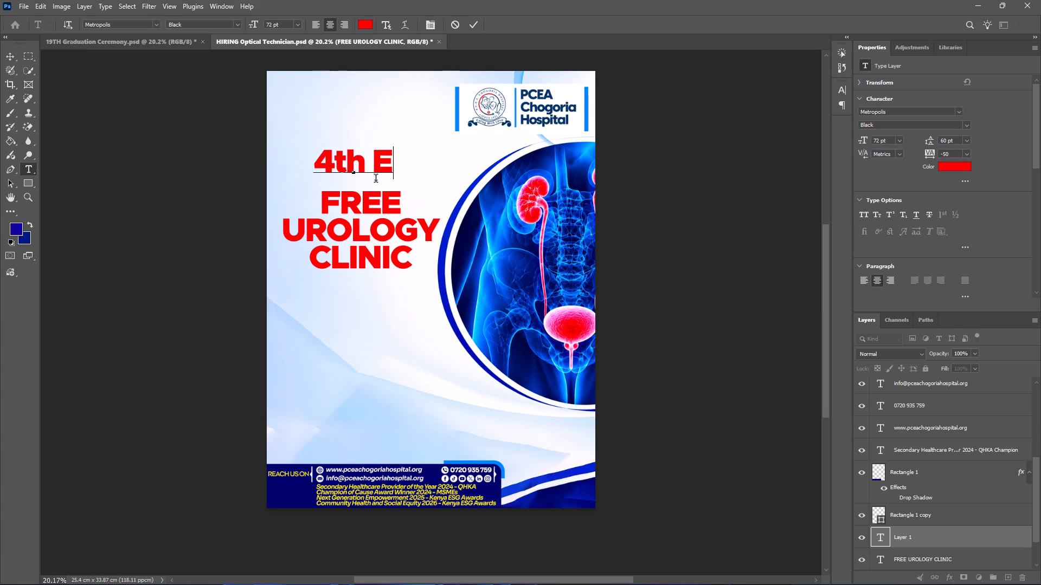
Change the font of the whole "4th Edition" line to the handwritten Graduation Day Regular.
{"action": "key", "text": "ctrl+a"}
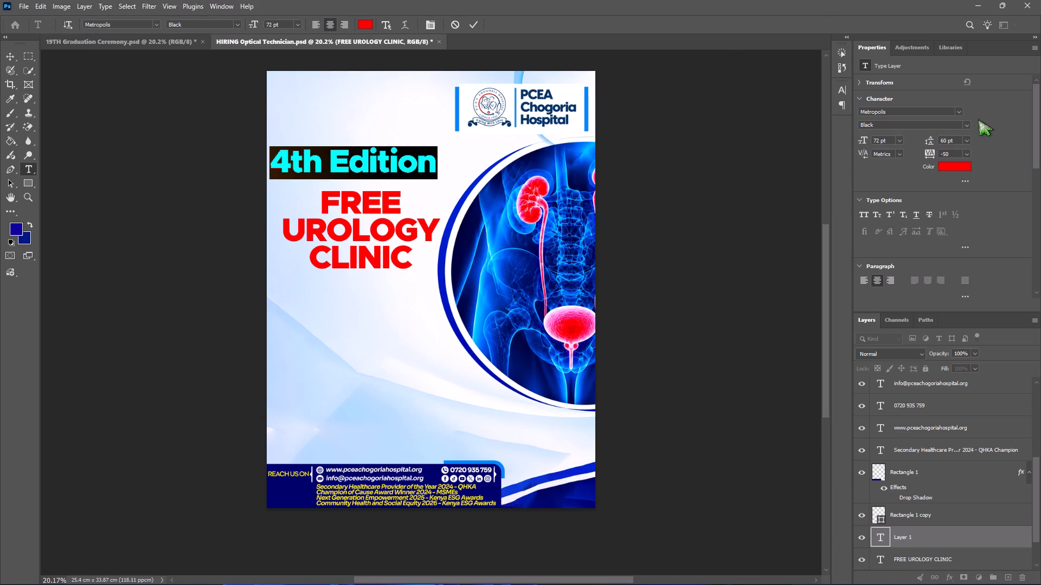
{"action": "left_click", "coordinate": [960, 110]}
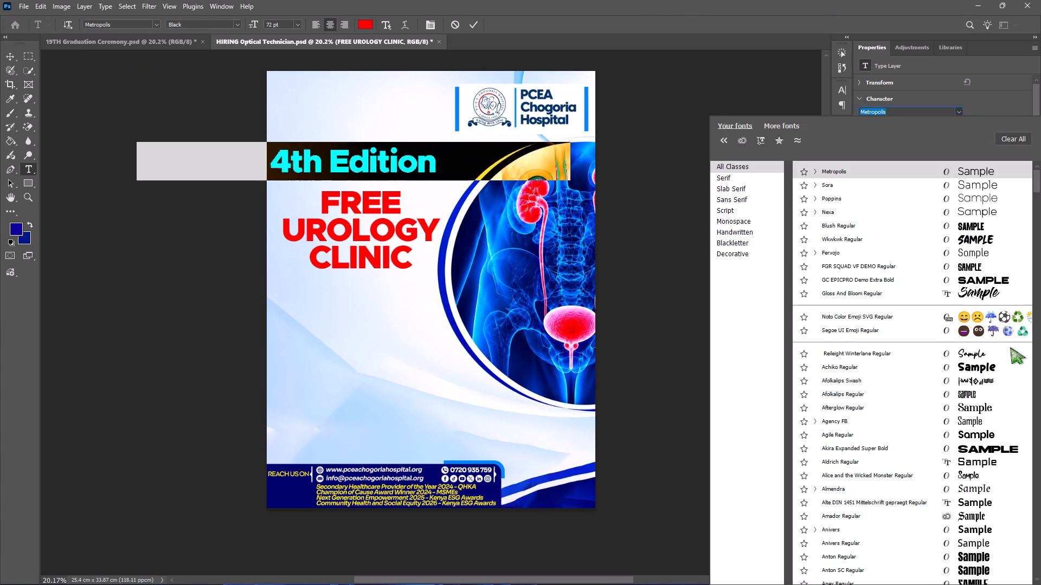
{"action": "scroll", "coordinate": [1003, 323], "scroll_direction": "down", "scroll_amount": 3}
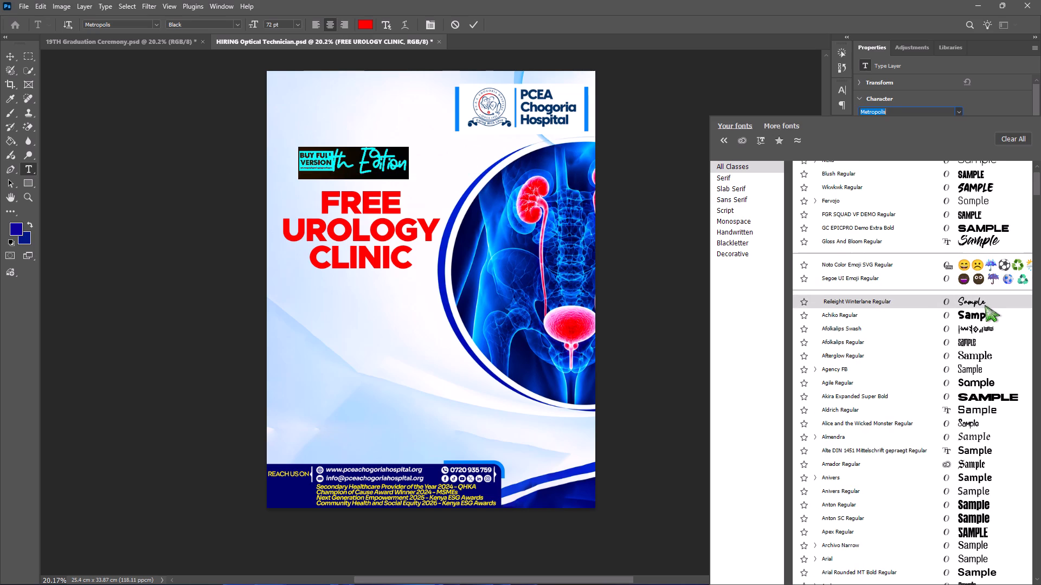
{"action": "scroll", "coordinate": [990, 329], "scroll_direction": "down", "scroll_amount": 10}
{"action": "scroll", "coordinate": [983, 409], "scroll_direction": "down", "scroll_amount": 1}
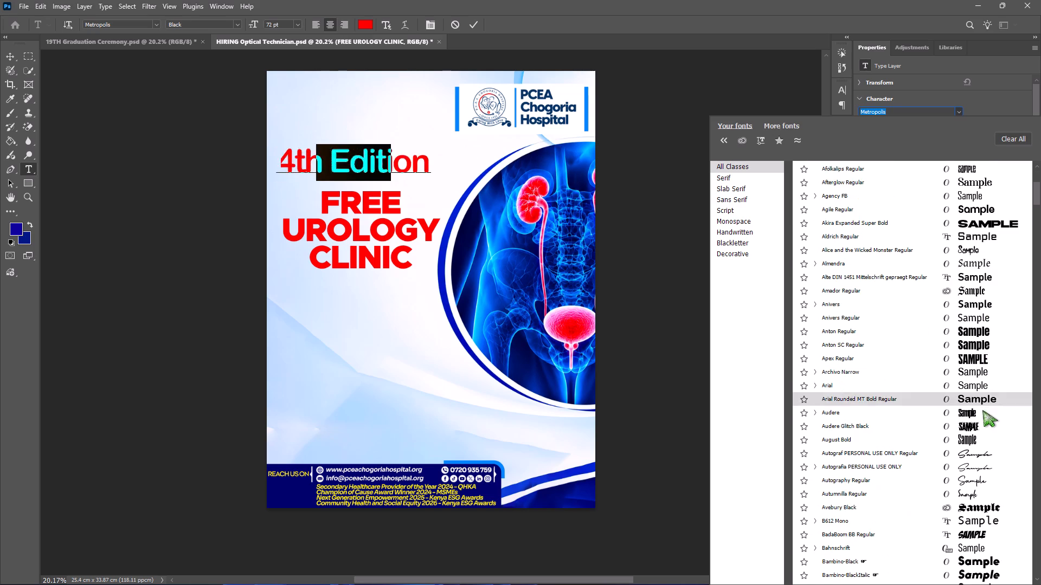
{"action": "scroll", "coordinate": [983, 410], "scroll_direction": "down", "scroll_amount": 4}
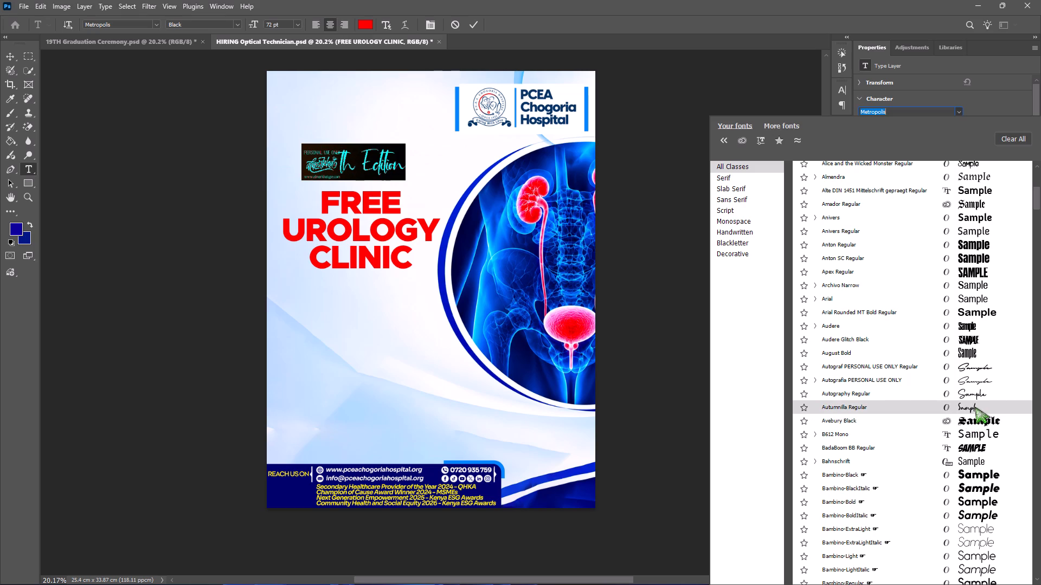
{"action": "scroll", "coordinate": [975, 407], "scroll_direction": "down", "scroll_amount": 18}
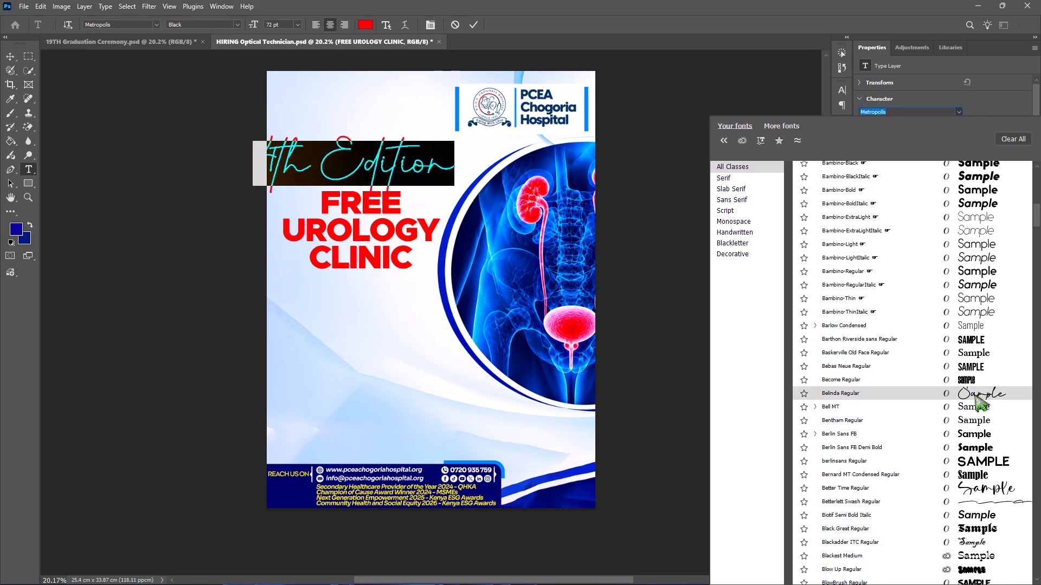
{"action": "scroll", "coordinate": [975, 393], "scroll_direction": "down", "scroll_amount": 6}
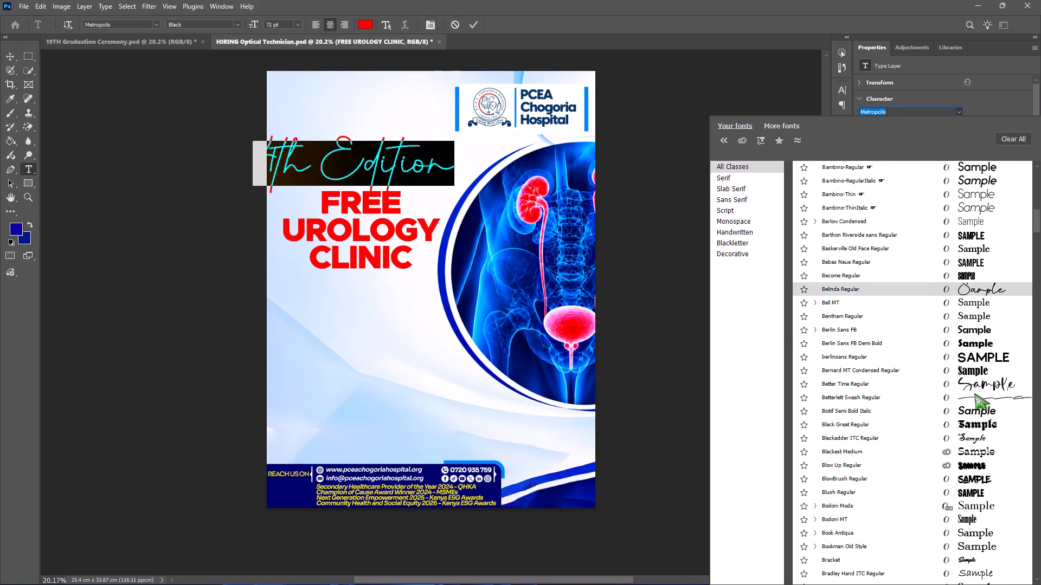
{"action": "scroll", "coordinate": [978, 380], "scroll_direction": "down", "scroll_amount": 3}
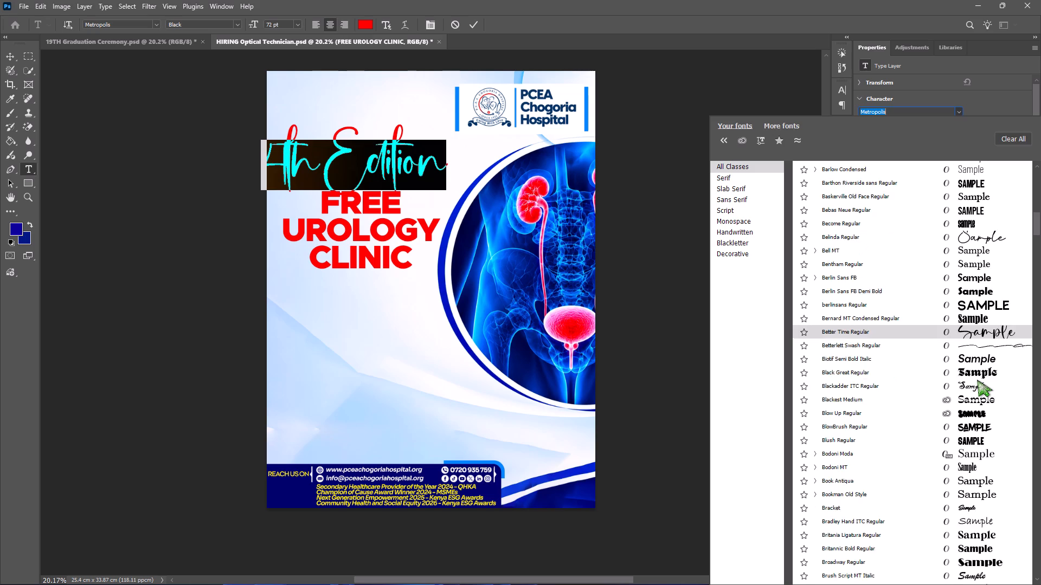
{"action": "scroll", "coordinate": [978, 380], "scroll_direction": "down", "scroll_amount": 4}
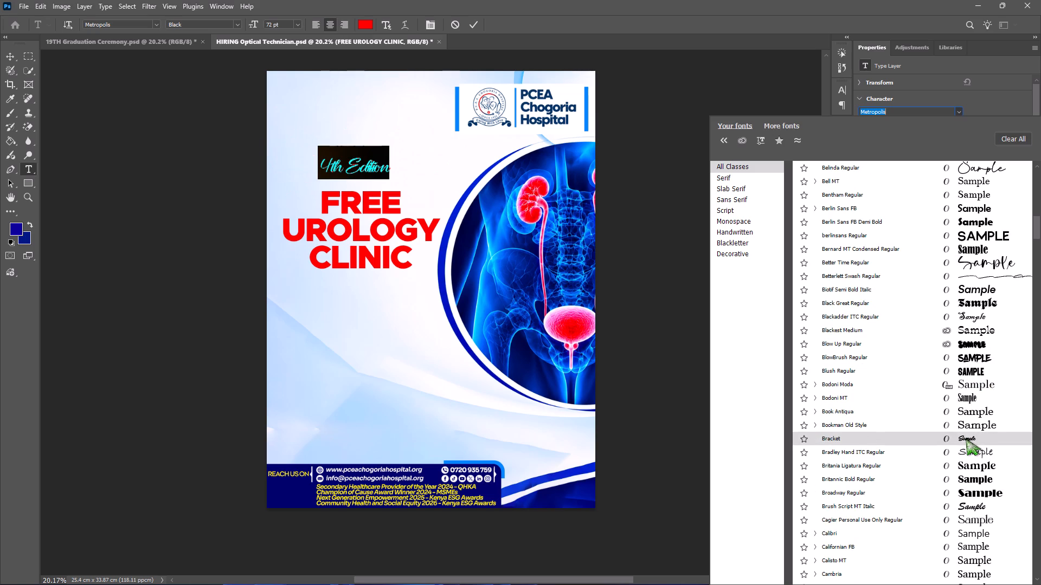
{"action": "scroll", "coordinate": [966, 436], "scroll_direction": "down", "scroll_amount": 9}
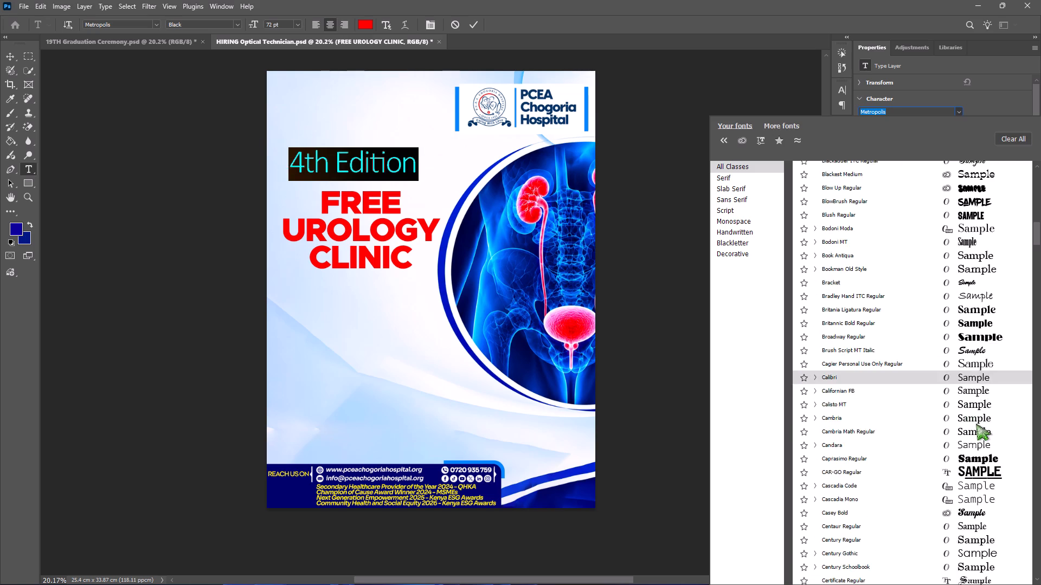
{"action": "scroll", "coordinate": [989, 420], "scroll_direction": "down", "scroll_amount": 8}
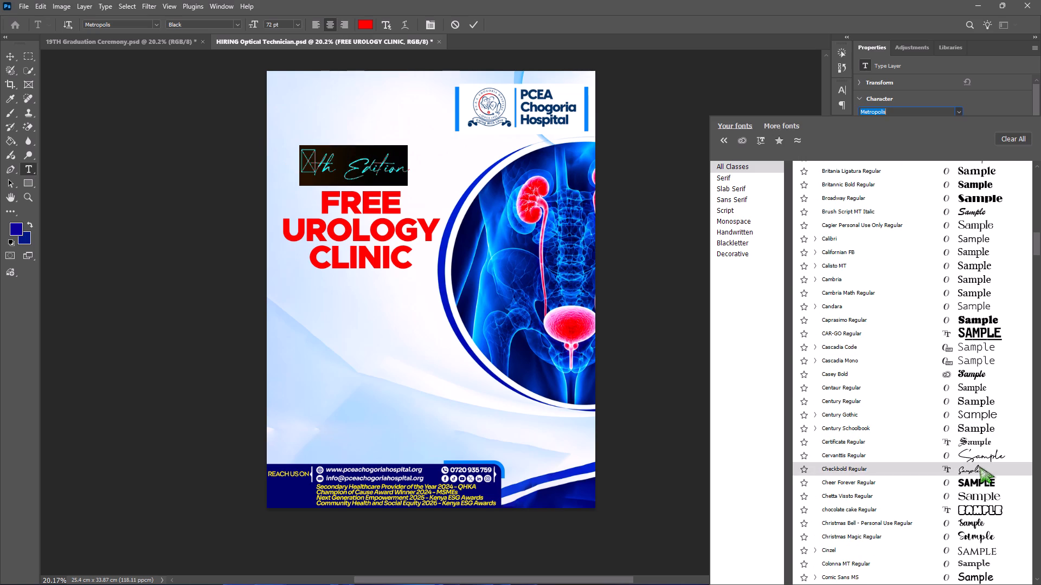
{"action": "scroll", "coordinate": [979, 459], "scroll_direction": "down", "scroll_amount": 4}
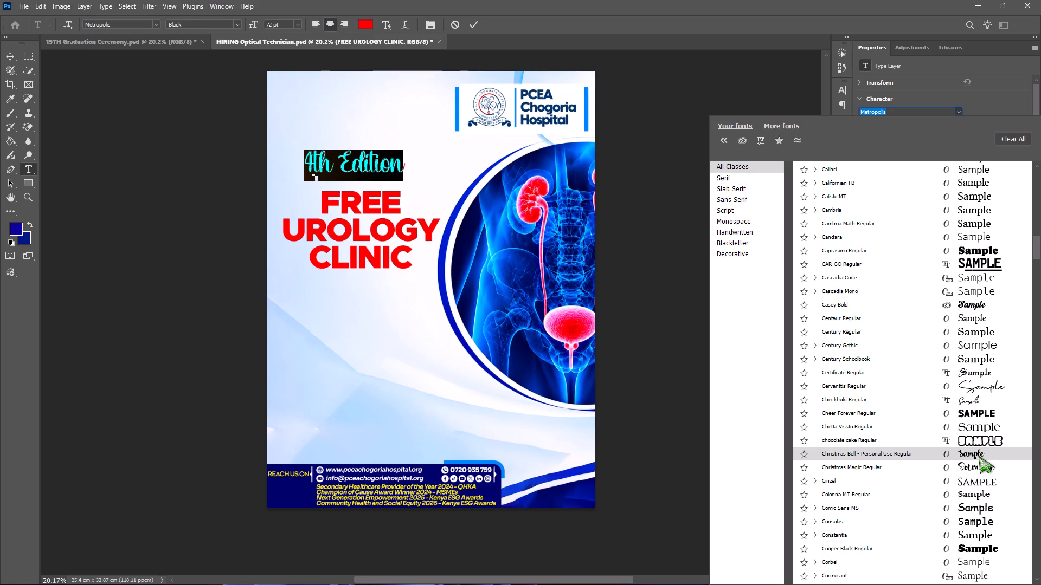
{"action": "scroll", "coordinate": [979, 456], "scroll_direction": "down", "scroll_amount": 9}
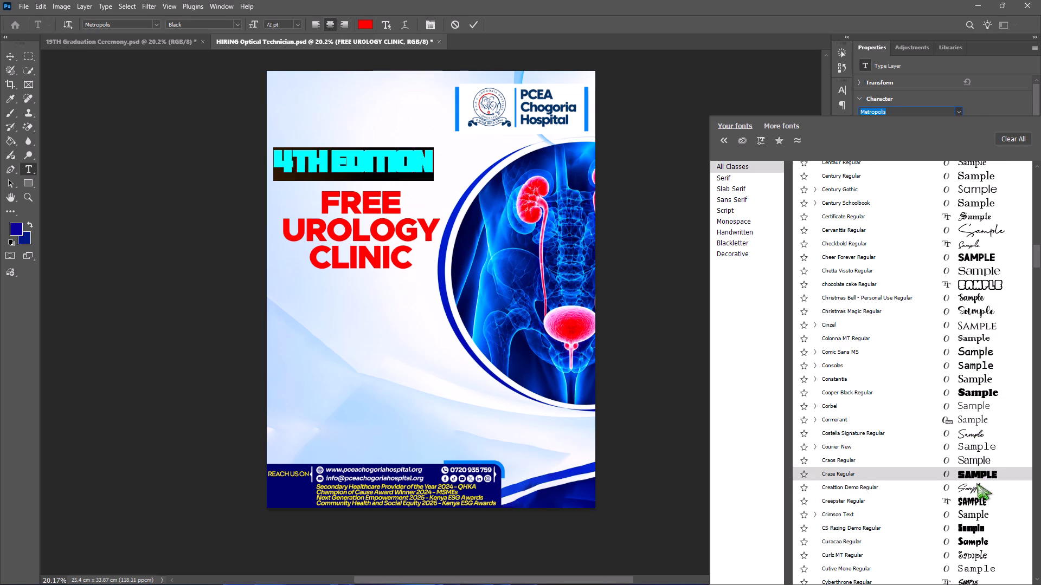
{"action": "scroll", "coordinate": [977, 483], "scroll_direction": "down", "scroll_amount": 7}
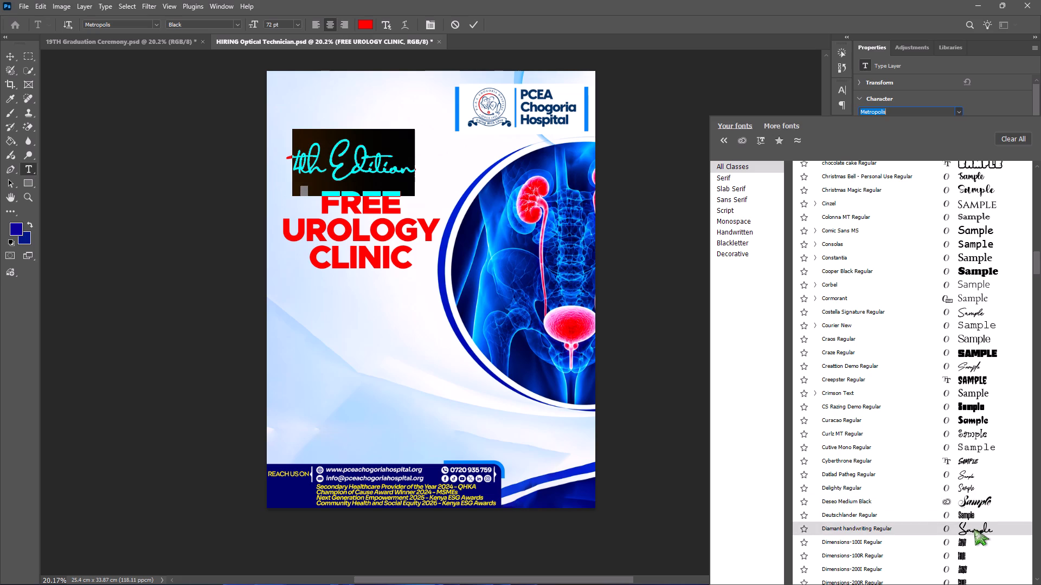
{"action": "scroll", "coordinate": [975, 529], "scroll_direction": "down", "scroll_amount": 7}
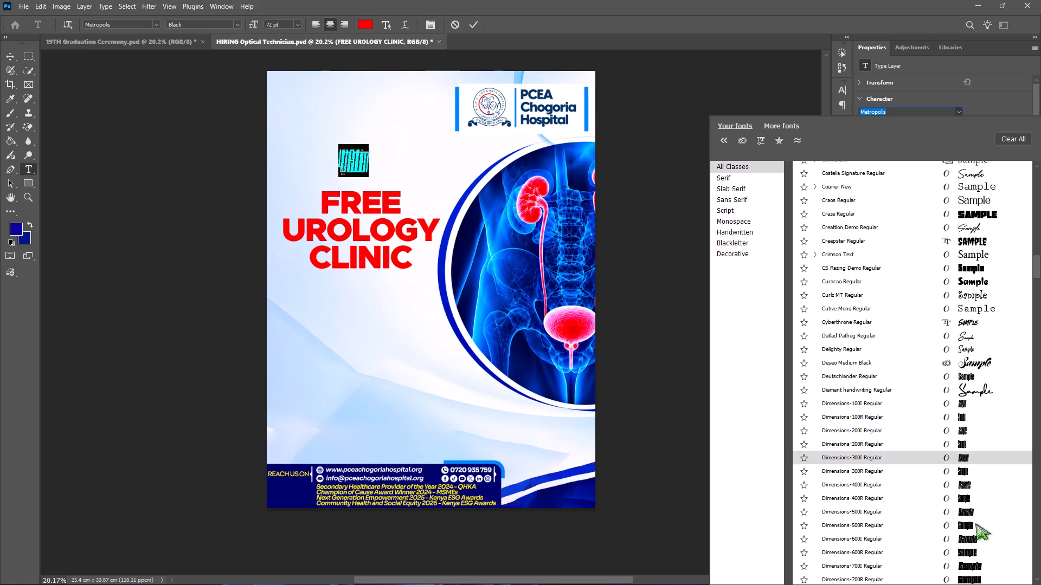
{"action": "scroll", "coordinate": [976, 523], "scroll_direction": "down", "scroll_amount": 14}
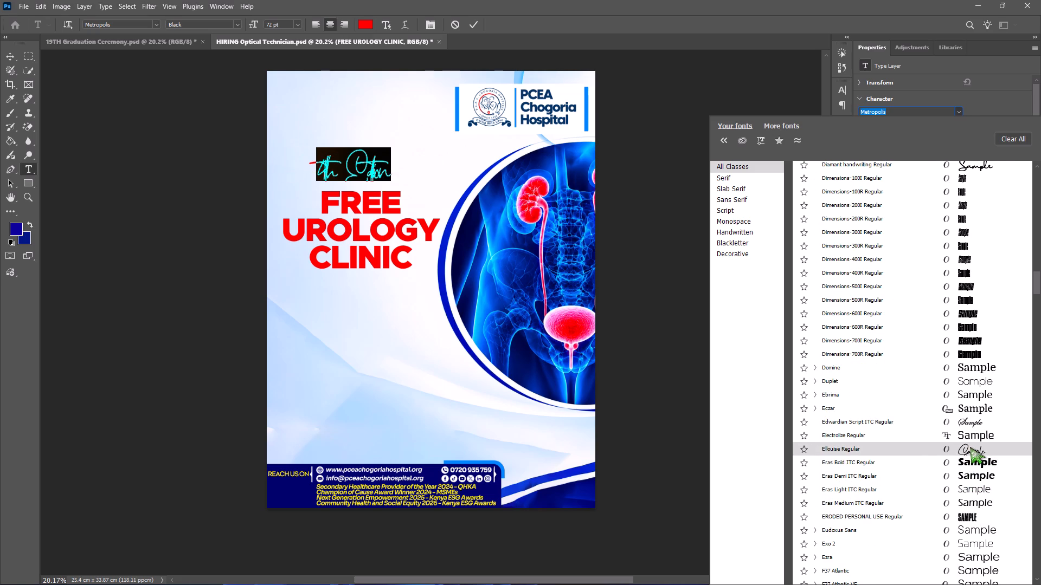
{"action": "scroll", "coordinate": [970, 452], "scroll_direction": "down", "scroll_amount": 10}
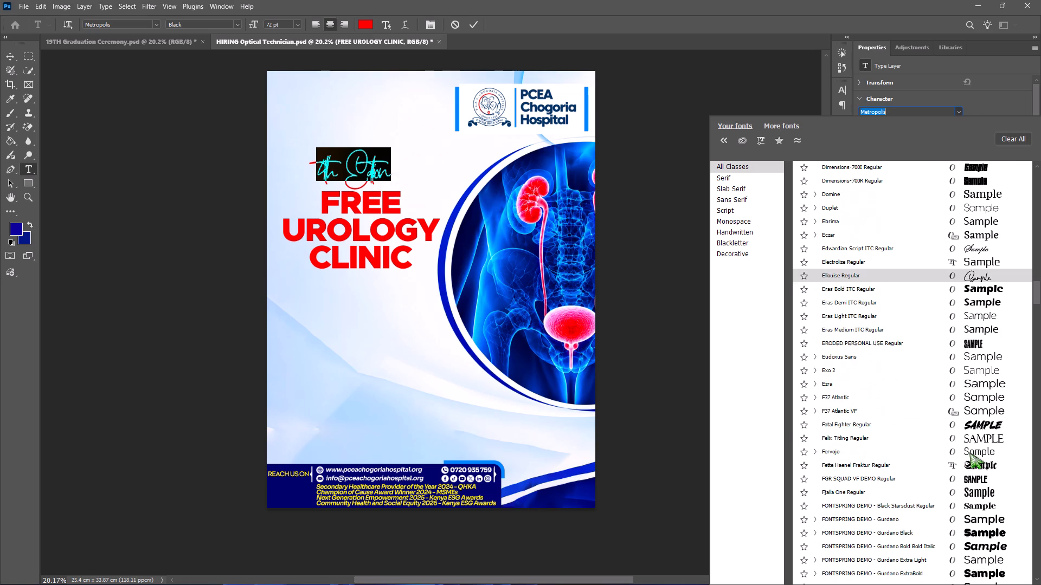
{"action": "scroll", "coordinate": [978, 427], "scroll_direction": "down", "scroll_amount": 7}
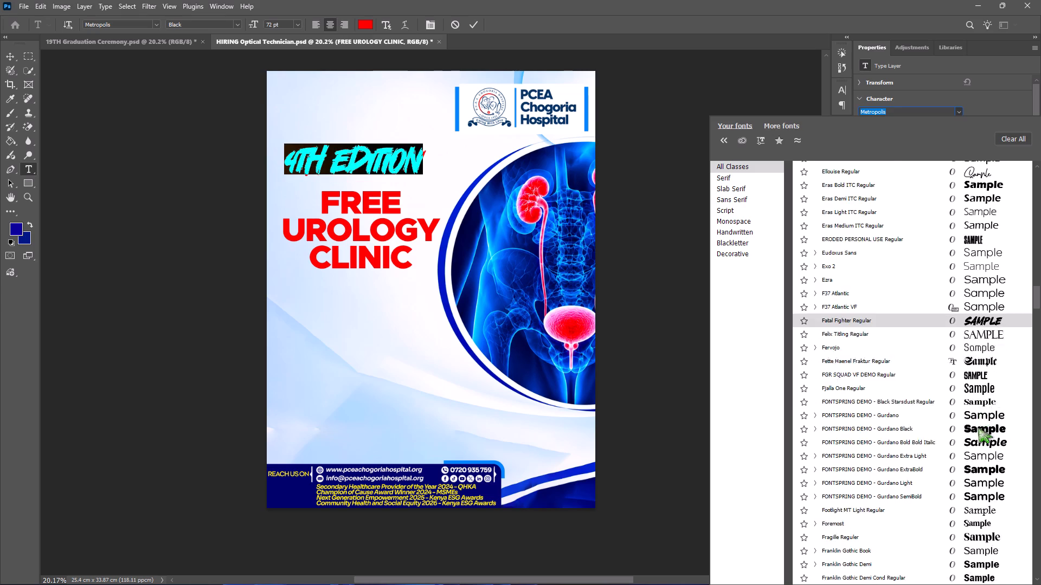
{"action": "scroll", "coordinate": [978, 427], "scroll_direction": "down", "scroll_amount": 19}
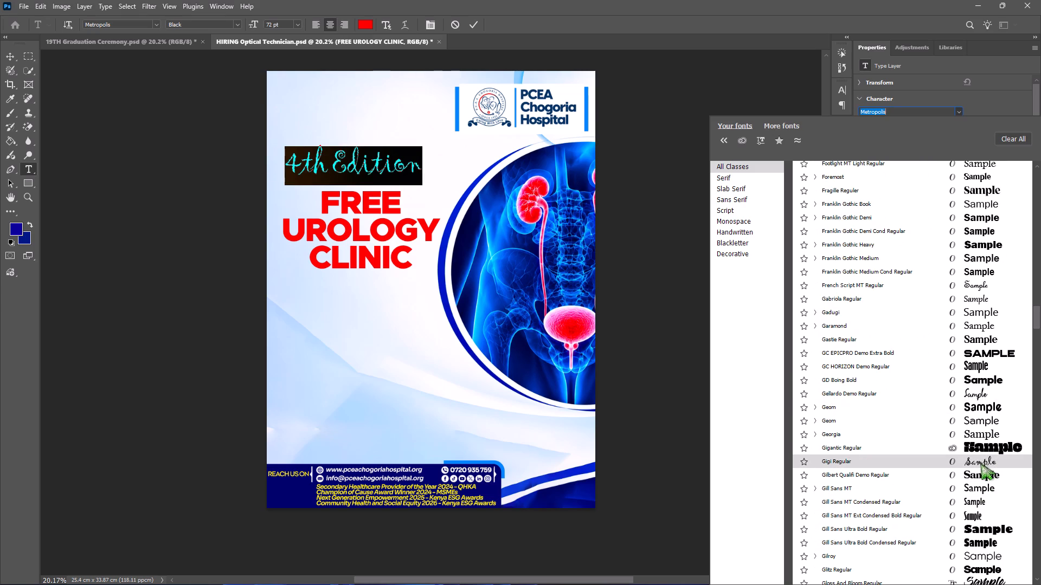
{"action": "scroll", "coordinate": [981, 463], "scroll_direction": "down", "scroll_amount": 6}
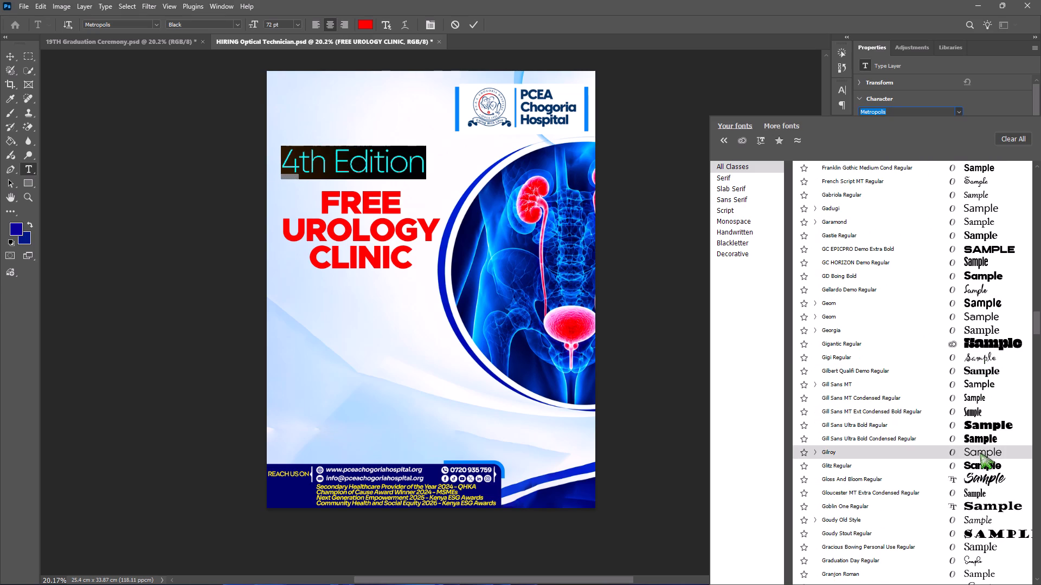
{"action": "scroll", "coordinate": [980, 469], "scroll_direction": "down", "scroll_amount": 7}
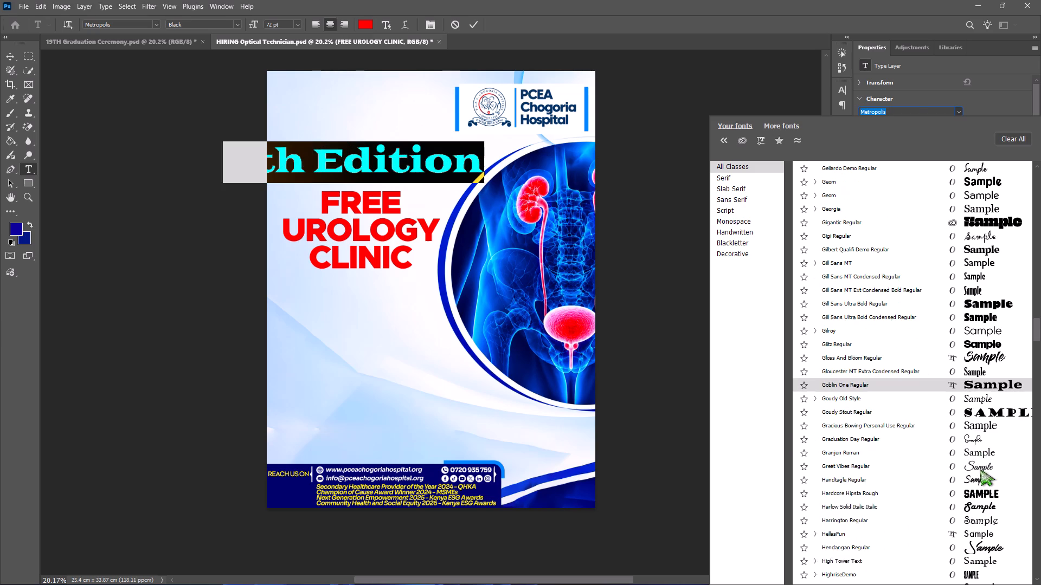
{"action": "left_click", "coordinate": [974, 441]}
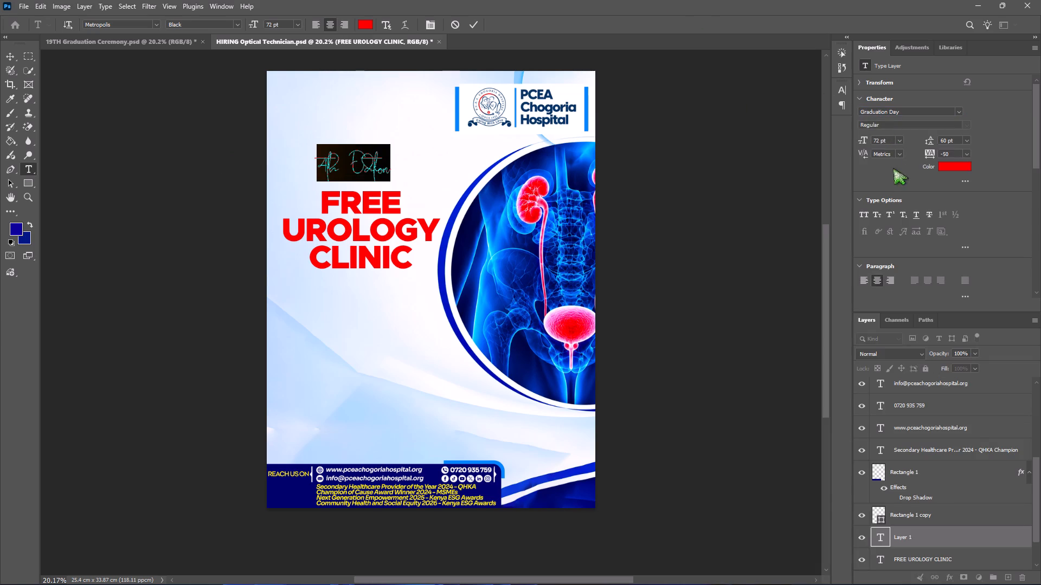
Format the "4th Edition" text with faux bold, tracking of -25 and a size of 85 pt.
{"action": "left_click", "coordinate": [841, 91]}
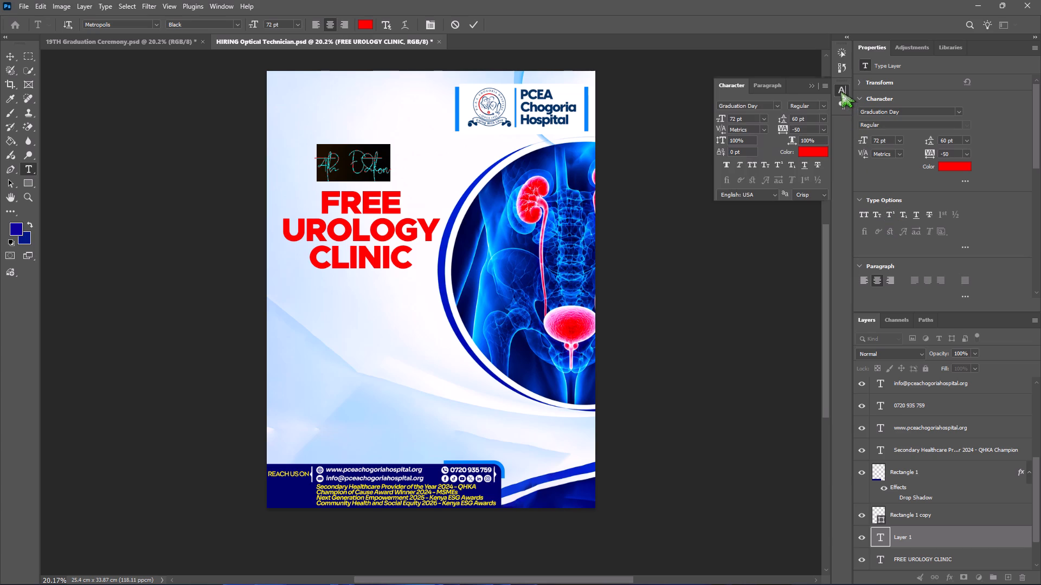
{"action": "left_click", "coordinate": [721, 166]}
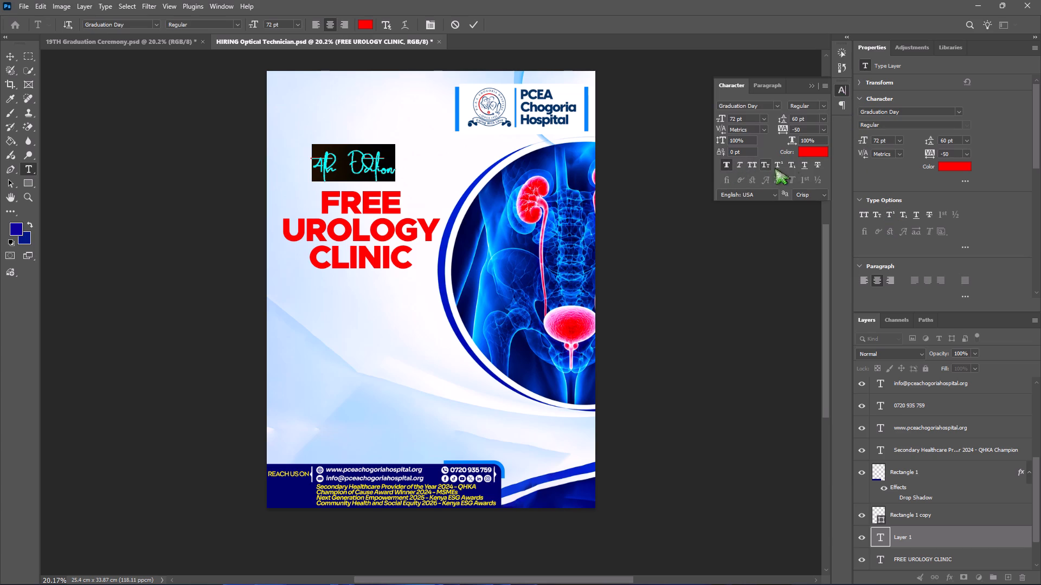
{"action": "left_click", "coordinate": [823, 129]}
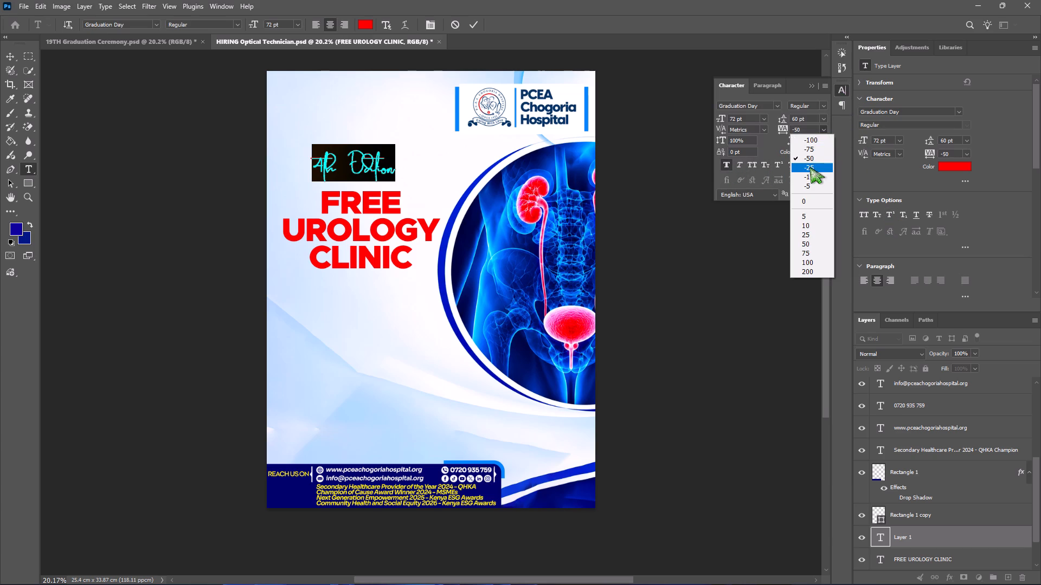
{"action": "left_click", "coordinate": [810, 167]}
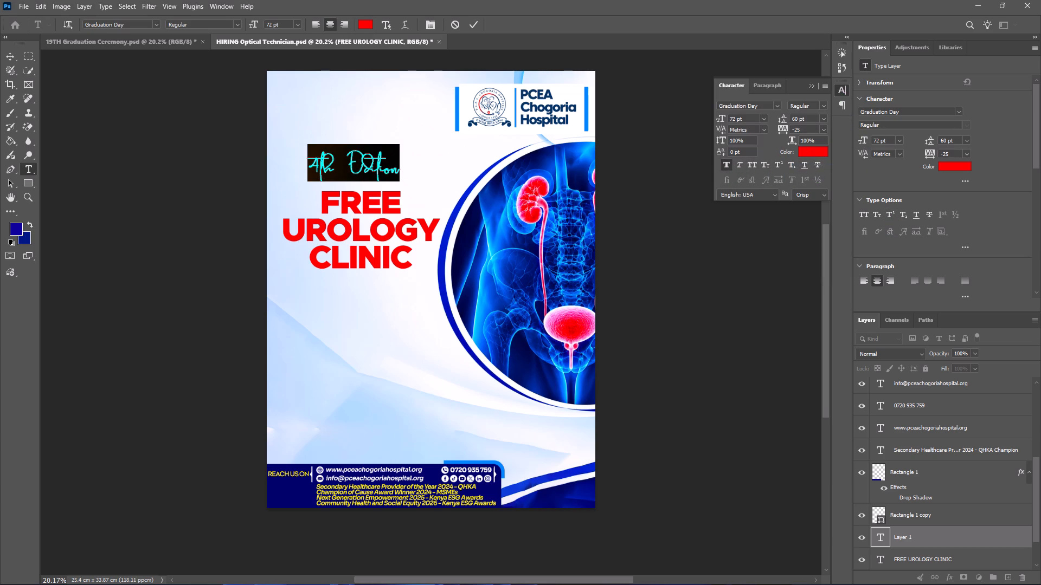
{"action": "left_click_drag", "start_coordinate": [751, 118], "coordinate": [721, 118]}
{"action": "type", "text": "85"}
{"action": "key", "text": "Return"}
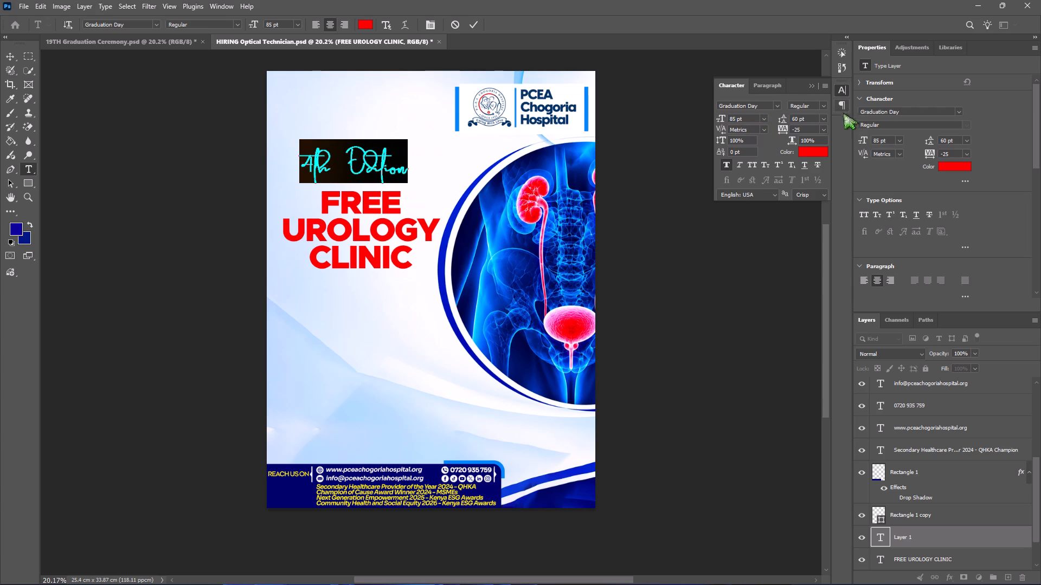
Recolour the "4th Edition" text to the footer banner's dark blue, 00006a, remove its faux bold and commit the text.
{"action": "left_click", "coordinate": [805, 152]}
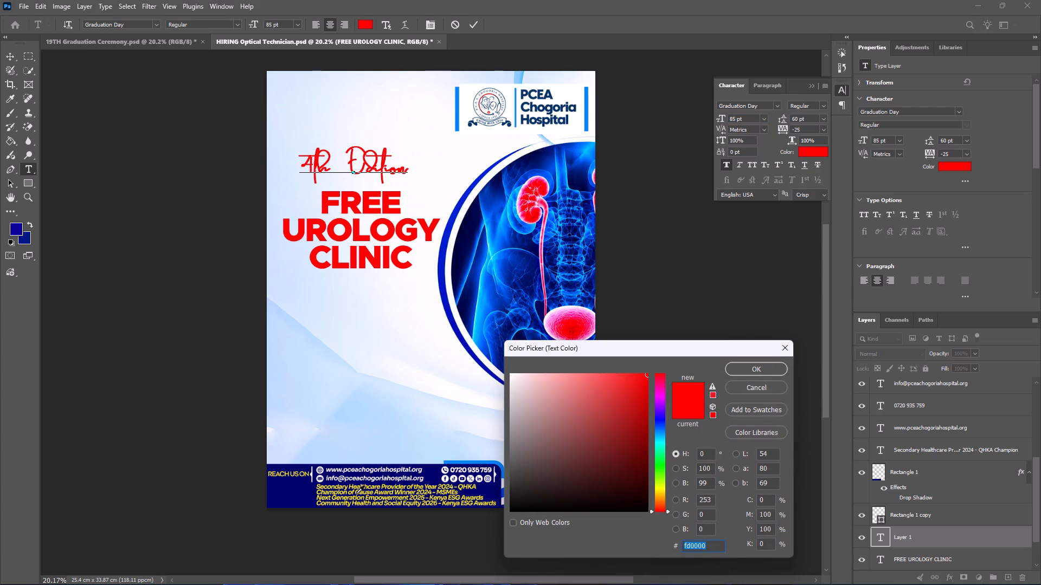
{"action": "left_click", "coordinate": [294, 497]}
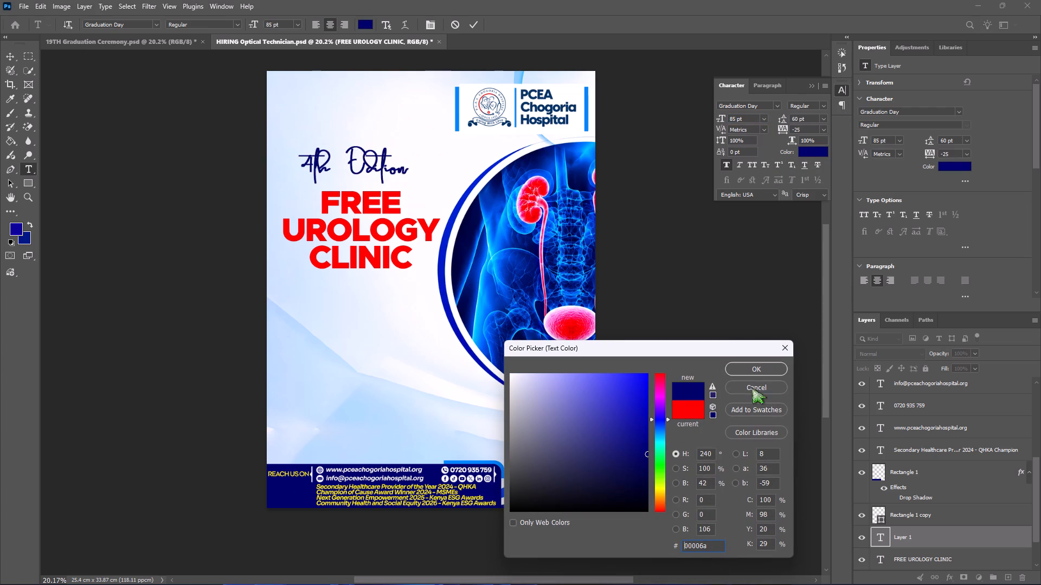
{"action": "left_click", "coordinate": [753, 369]}
{"action": "left_click", "coordinate": [725, 165]}
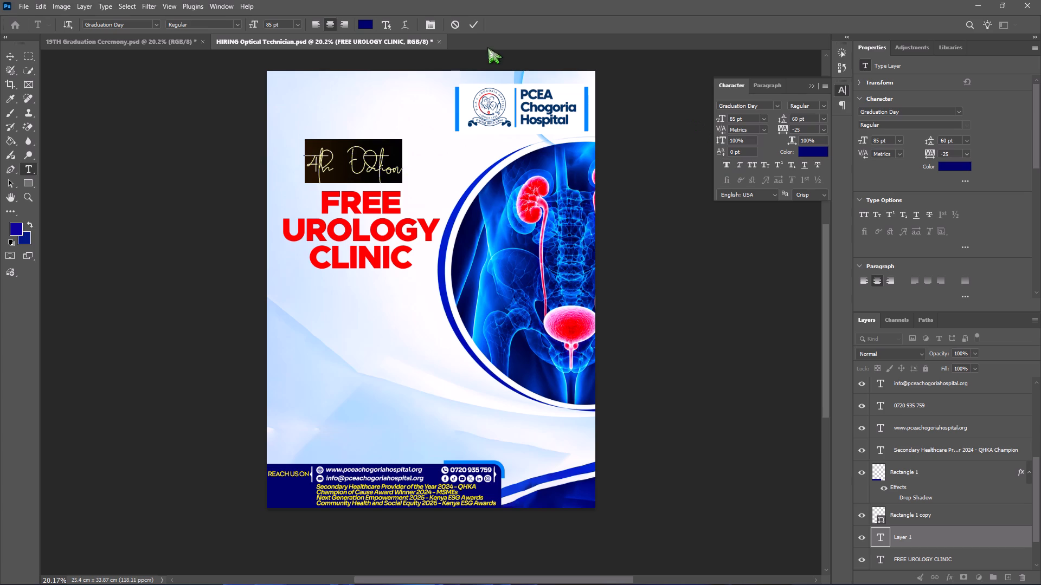
{"action": "left_click", "coordinate": [467, 23]}
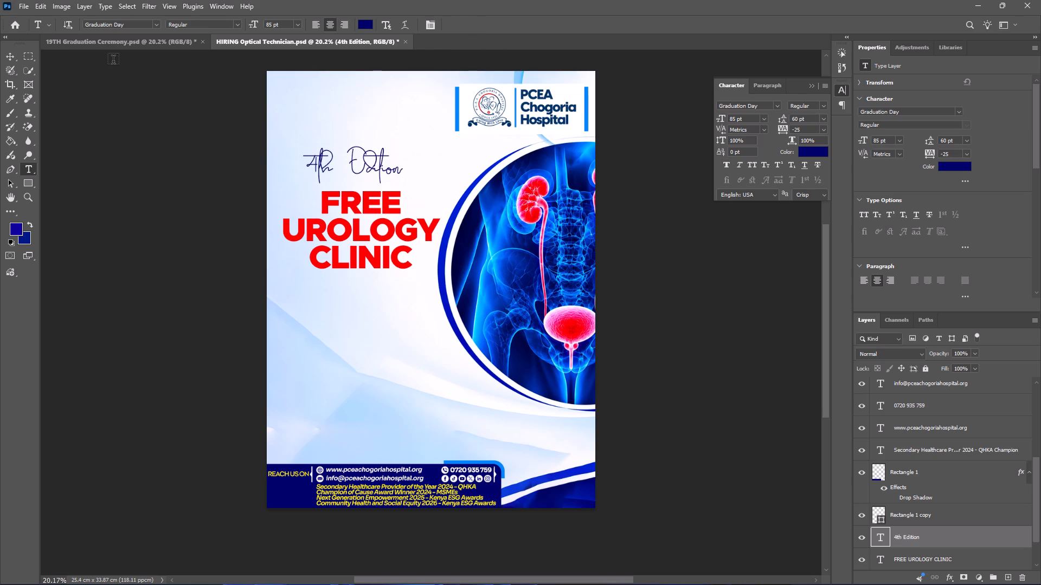
Move the "4th Edition" text down so it overlaps the top of the word FREE in the heading.
{"action": "left_click", "coordinate": [6, 59]}
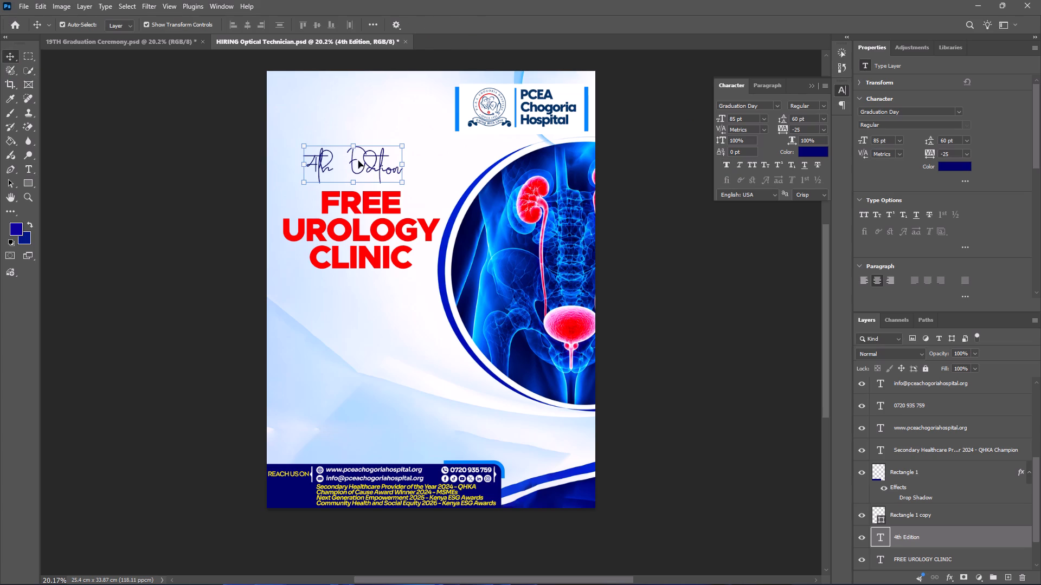
{"action": "left_click_drag", "start_coordinate": [360, 159], "coordinate": [370, 182]}
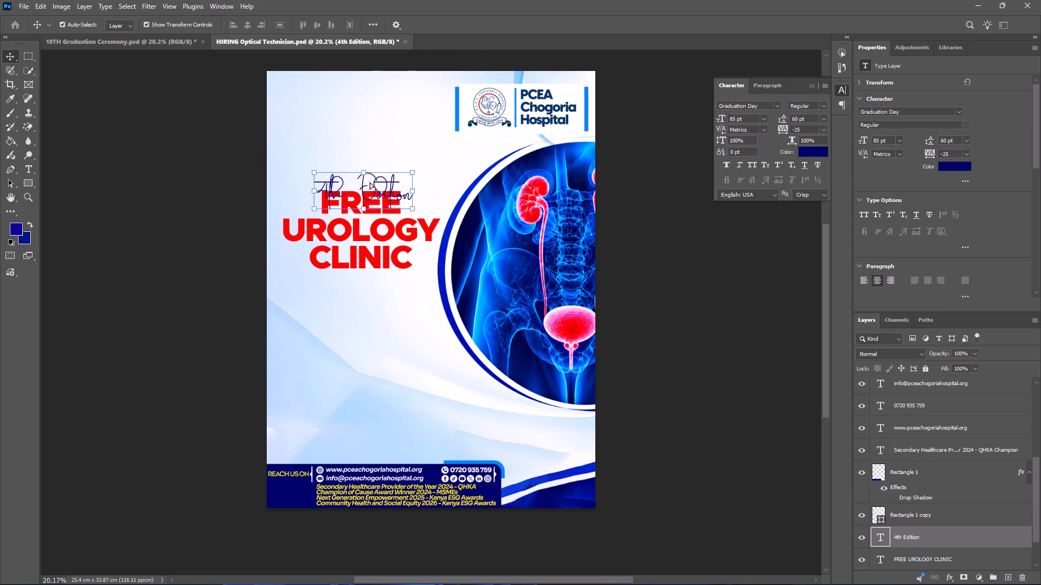
Change the font of the whole "4th Edition" line to the handwritten Better Time Regular.
{"action": "double_click", "coordinate": [369, 182]}
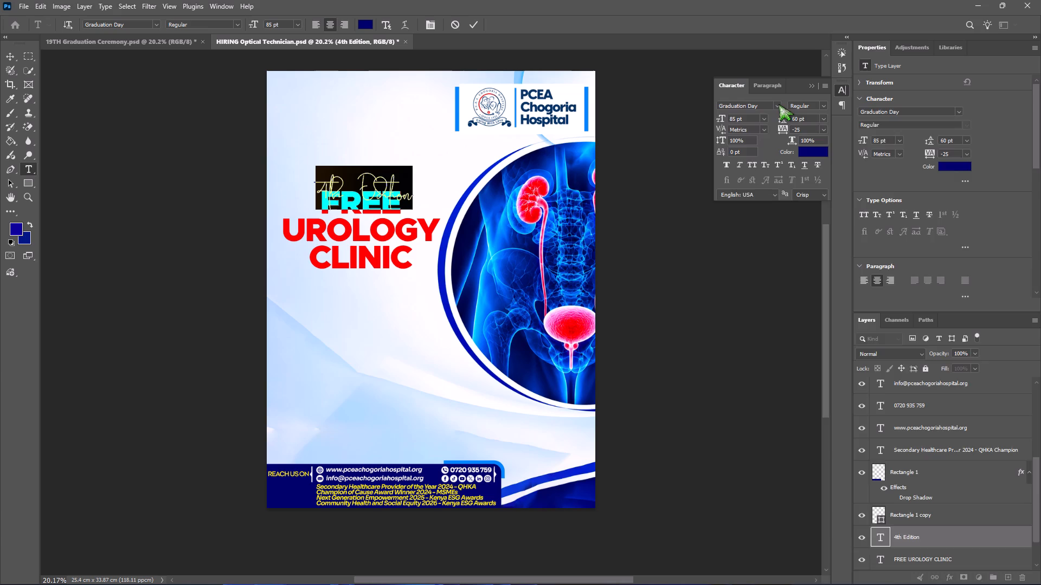
{"action": "left_click", "coordinate": [779, 104]}
{"action": "scroll", "coordinate": [1018, 390], "scroll_direction": "down", "scroll_amount": 14}
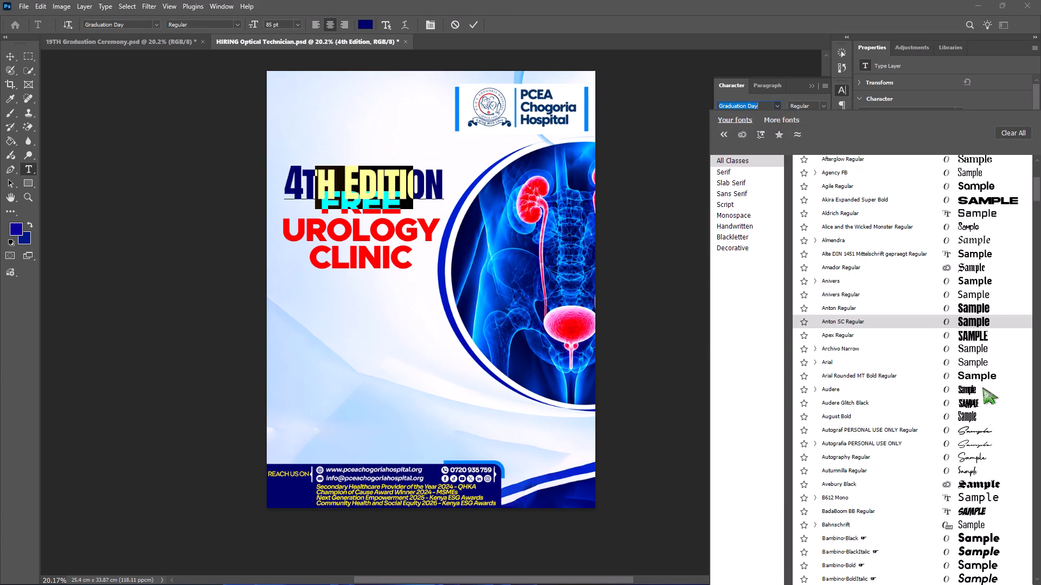
{"action": "scroll", "coordinate": [983, 387], "scroll_direction": "down", "scroll_amount": 6}
{"action": "scroll", "coordinate": [983, 387], "scroll_direction": "down", "scroll_amount": 16}
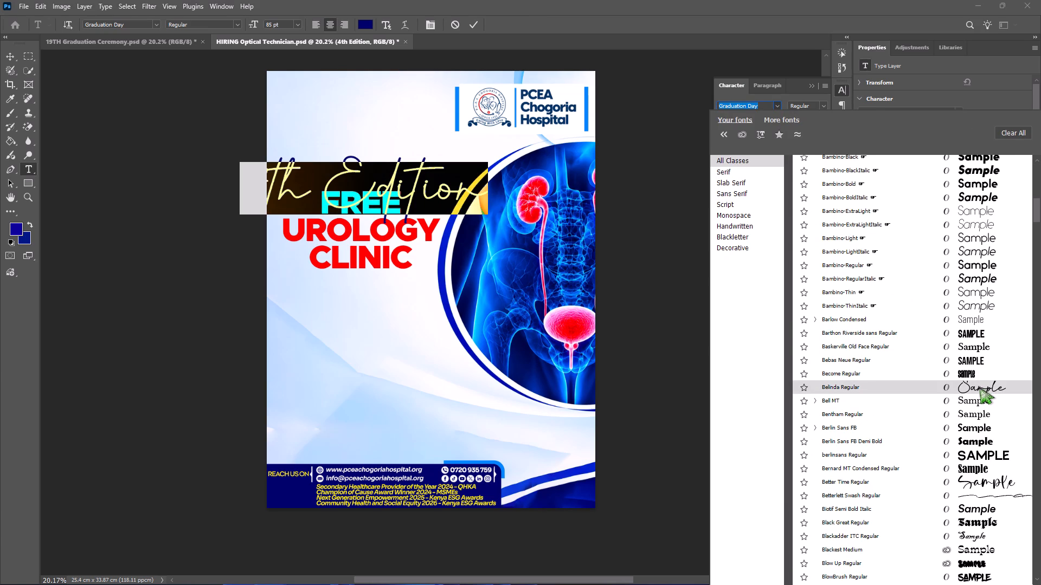
{"action": "left_click", "coordinate": [986, 479]}
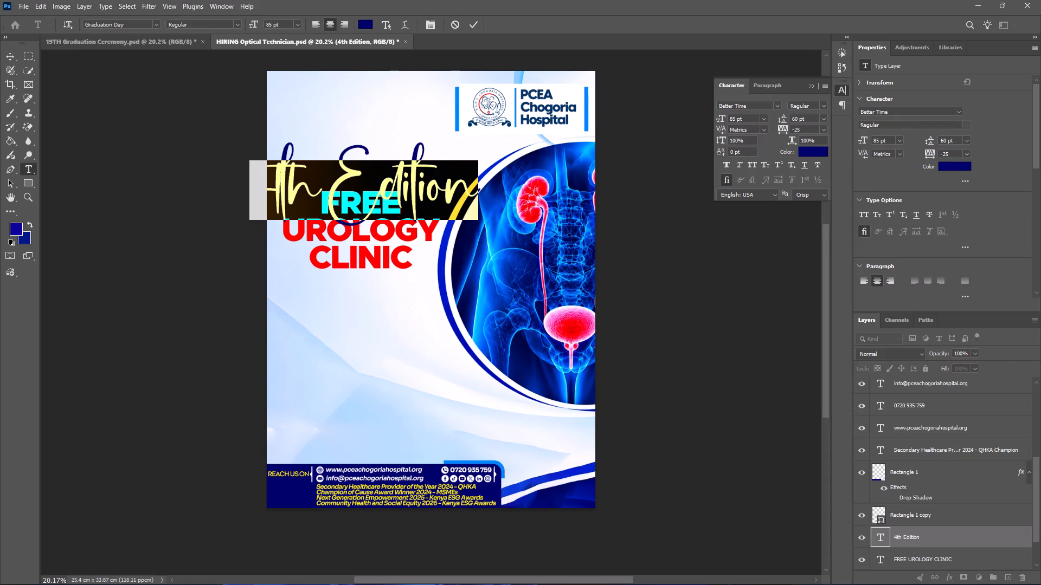
Reduce the "4th Edition" text size to 48 pt and commit the text.
{"action": "left_click", "coordinate": [764, 121]}
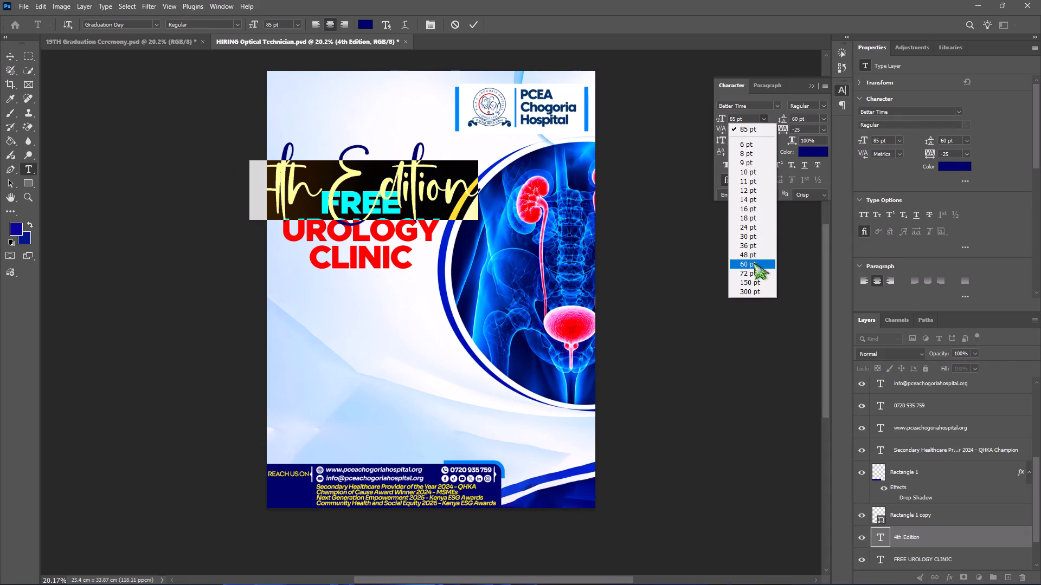
{"action": "left_click", "coordinate": [754, 263]}
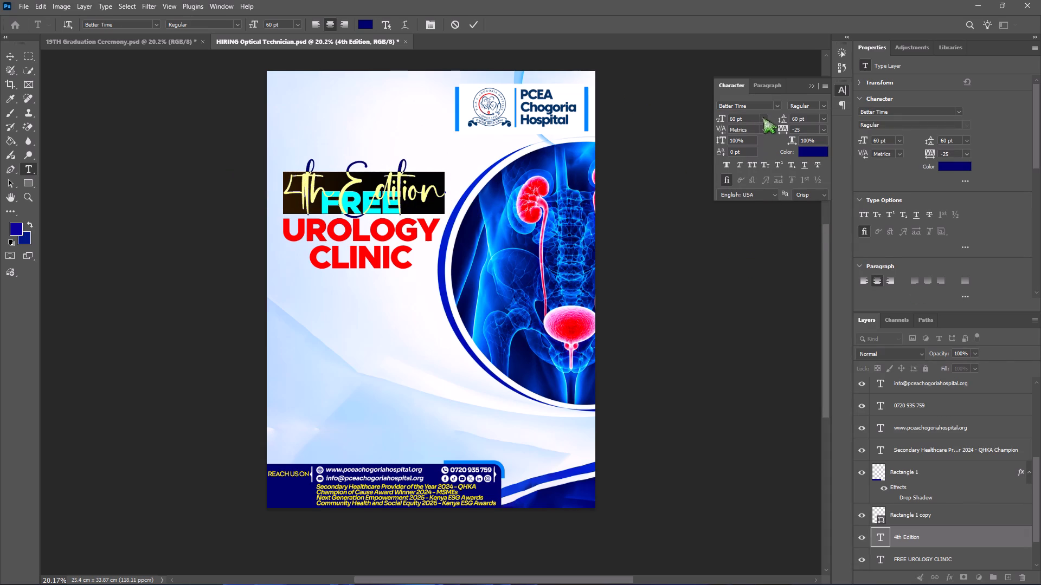
{"action": "left_click", "coordinate": [763, 116]}
{"action": "left_click", "coordinate": [748, 252]}
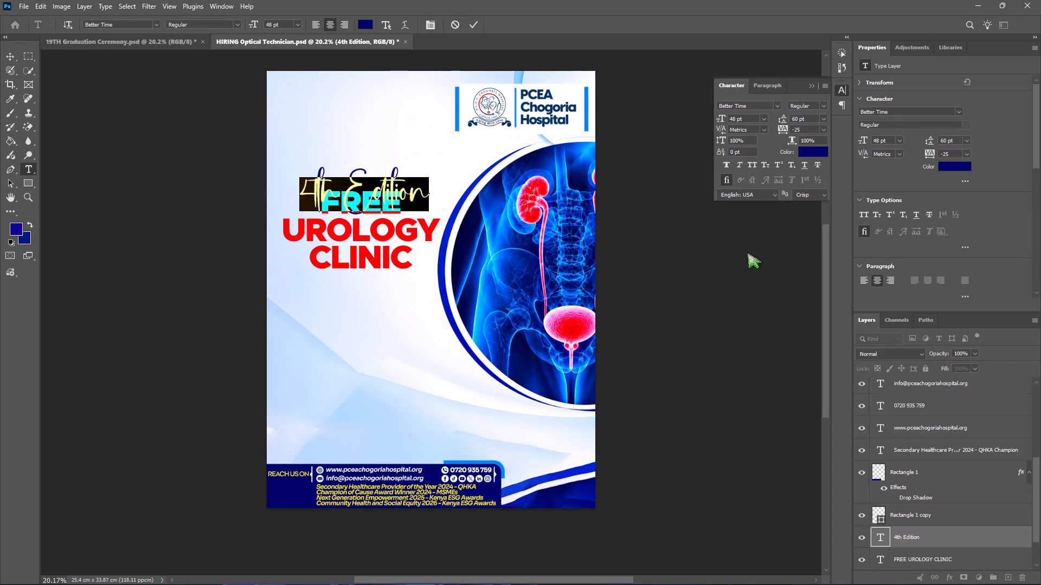
{"action": "left_click", "coordinate": [840, 91]}
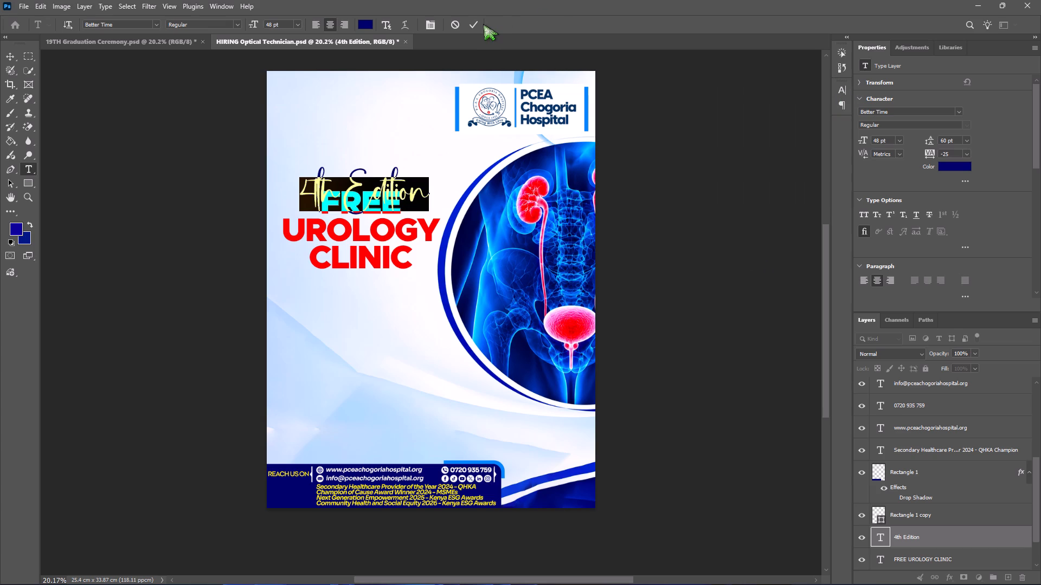
{"action": "left_click", "coordinate": [478, 24]}
Move the "4th Edition" text slightly up and nudge it until it overlaps only the top of the word FREE.
{"action": "left_click_drag", "start_coordinate": [380, 190], "coordinate": [380, 188]}
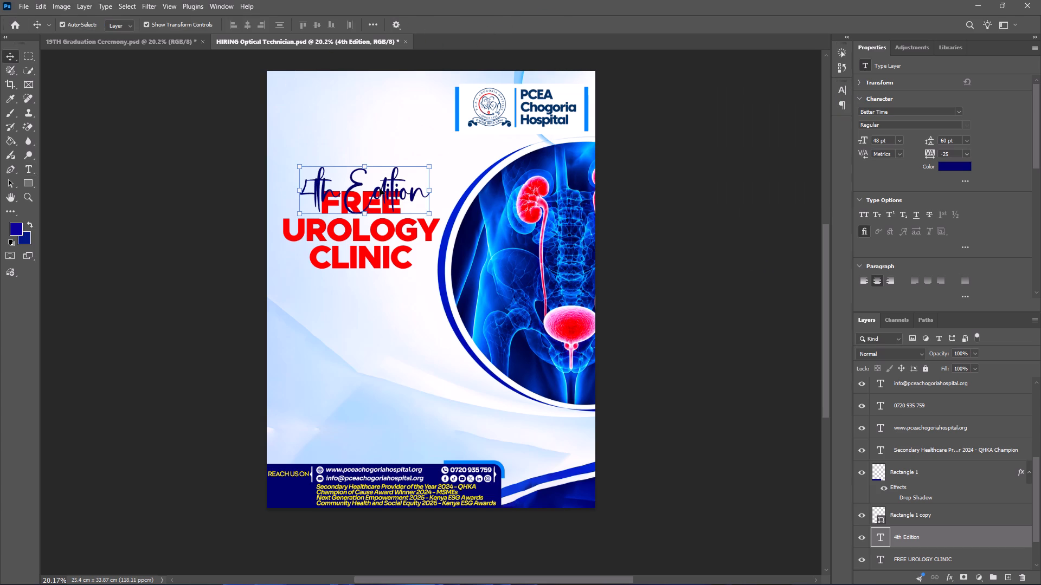
{"action": "left_click_drag", "start_coordinate": [380, 188], "coordinate": [378, 180]}
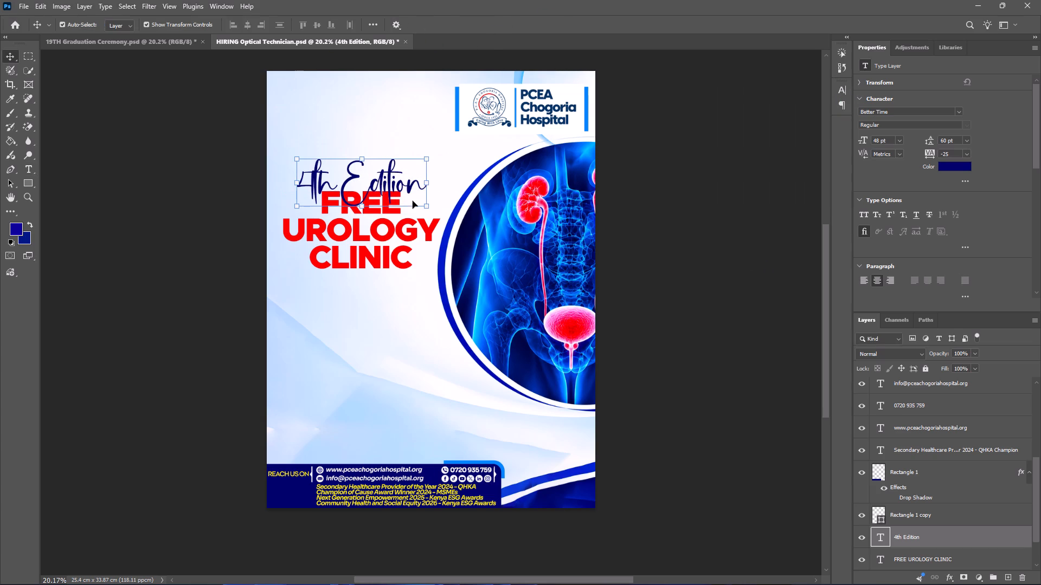
{"action": "key", "text": "Up"}
{"action": "key", "text": "Up"}
{"action": "key", "text": "Up"}
{"action": "key", "text": "Up"}
{"action": "key", "text": "Up"}
{"action": "key", "text": "Up"}
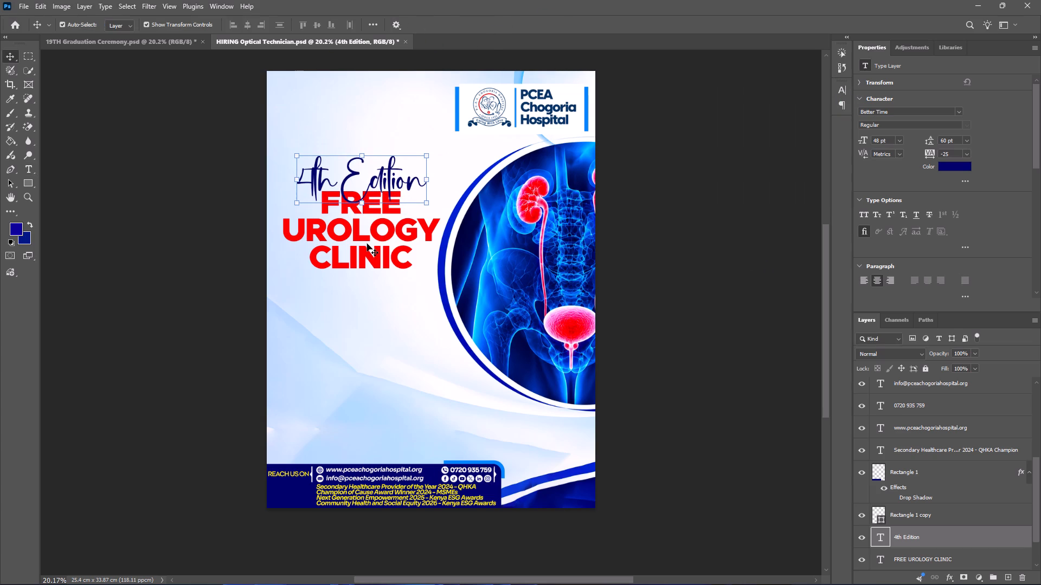
{"action": "left_click", "coordinate": [366, 180]}
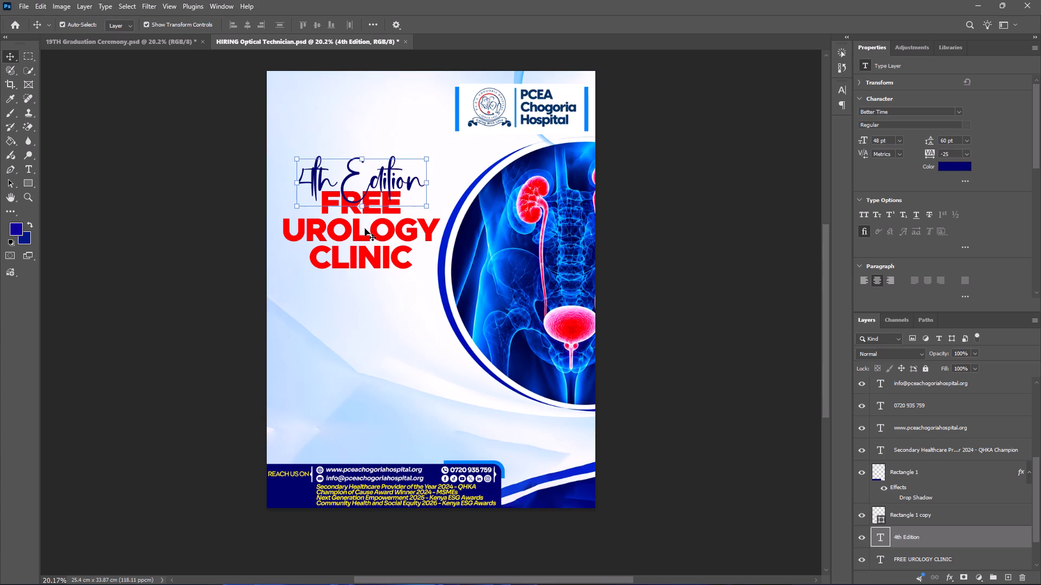
{"action": "key", "text": "Up"}
{"action": "key", "text": "Up"}
{"action": "key", "text": "Up"}
{"action": "key", "text": "Up"}
{"action": "key", "text": "Up"}
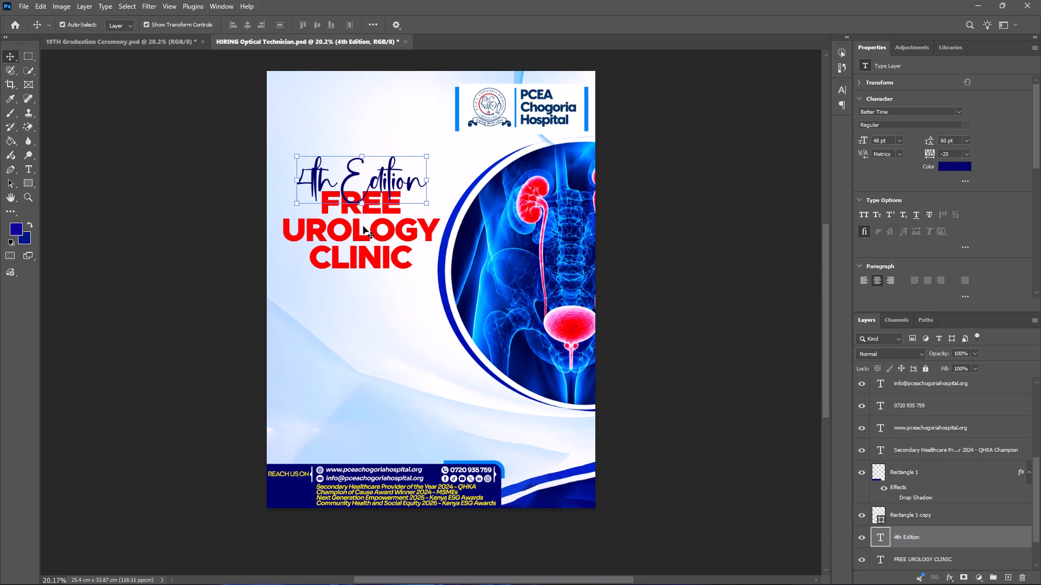
Link the "4th Edition" and FREE UROLOGY CLINIC text layers together.
{"action": "left_click", "coordinate": [354, 262], "text": "shift"}
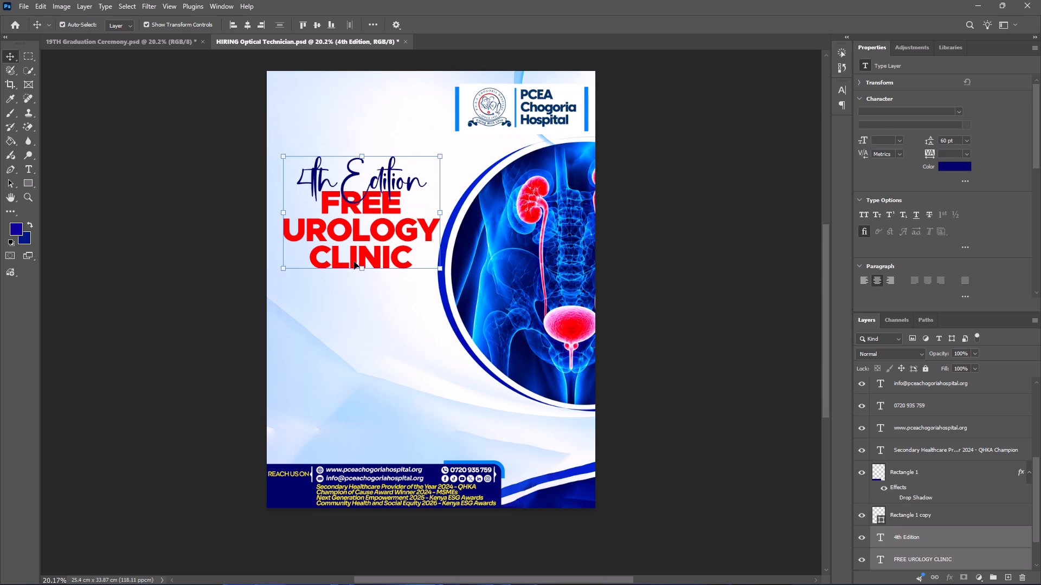
{"action": "right_click", "coordinate": [354, 262], "text": "shift"}
{"action": "left_click", "coordinate": [381, 297]}
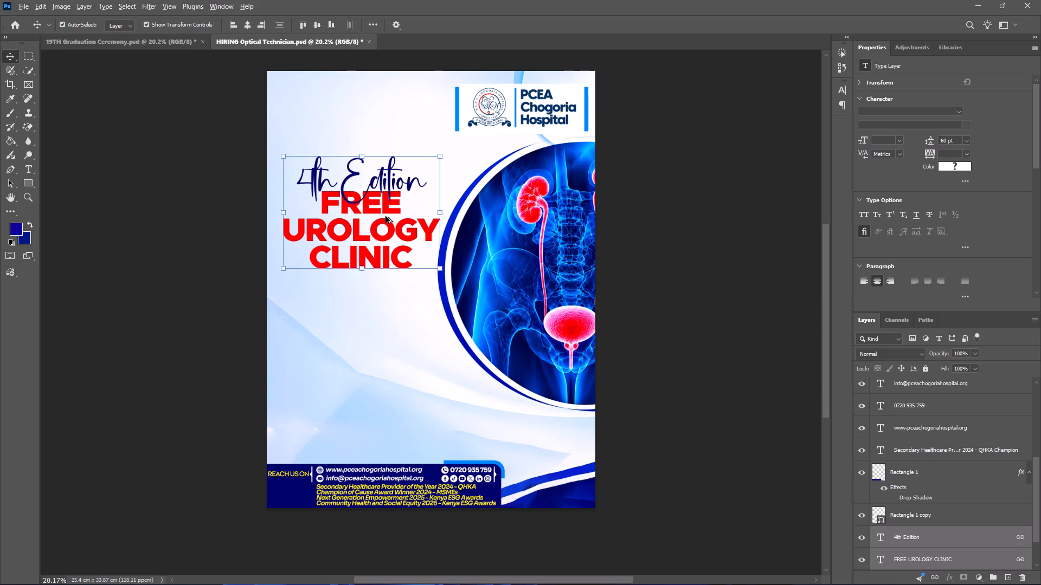
Open the earlier UROLOGY.psd poster from the urology search results in File Explorer and update its text layers.
{"action": "scroll", "coordinate": [382, 217], "scroll_direction": "down", "scroll_amount": 3, "text": "alt"}
{"action": "scroll", "coordinate": [380, 218], "scroll_direction": "up", "scroll_amount": 5, "text": "alt"}
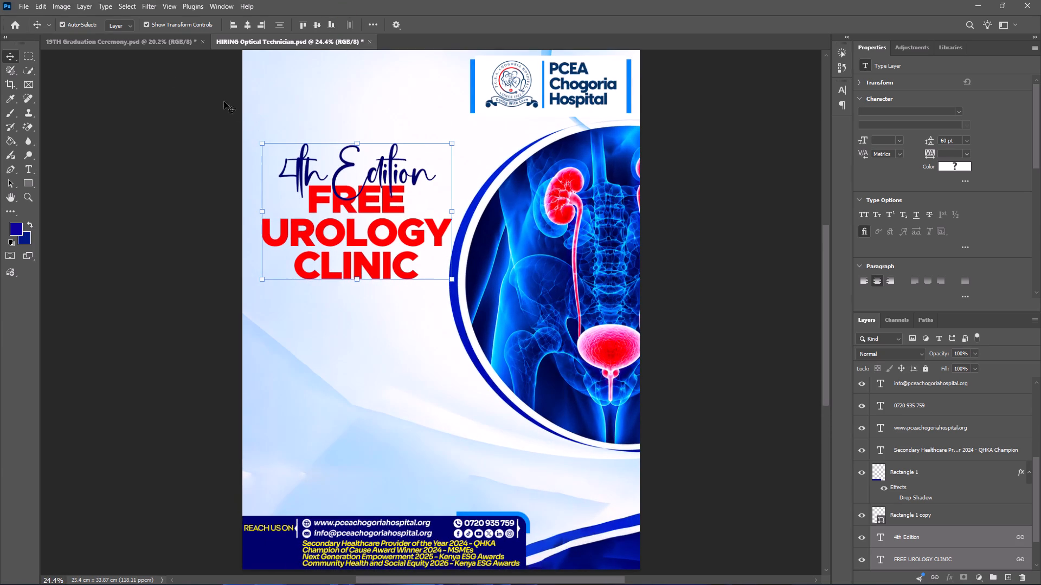
{"action": "left_click", "coordinate": [423, 572]}
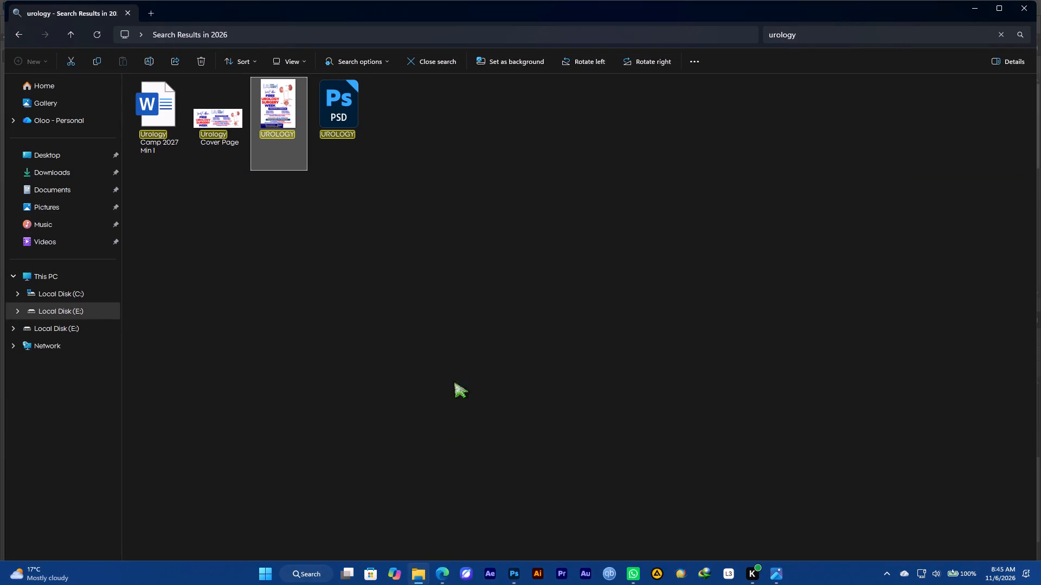
{"action": "left_click", "coordinate": [331, 106]}
{"action": "double_click", "coordinate": [331, 106]}
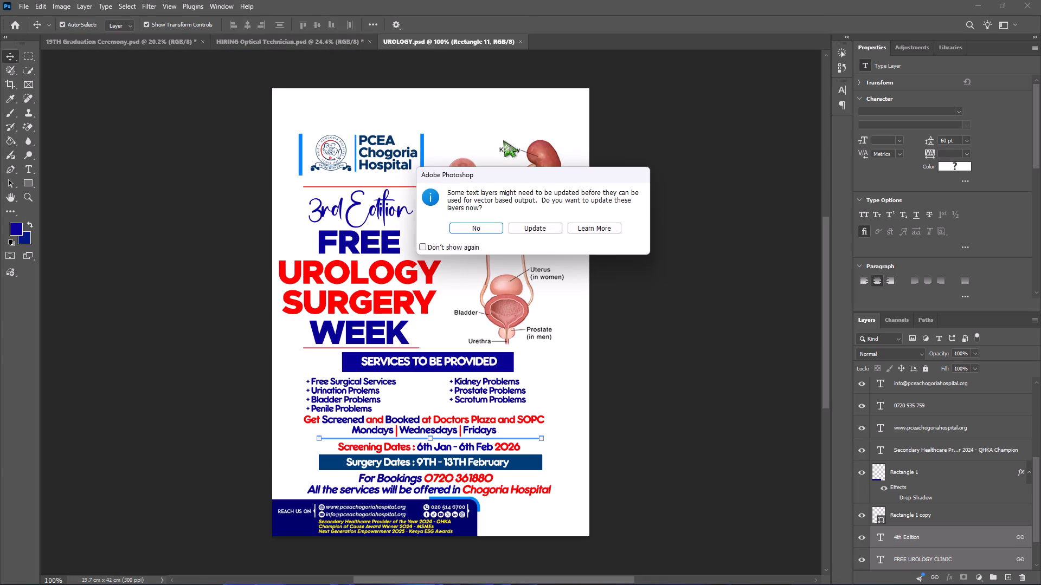
{"action": "left_click", "coordinate": [538, 226]}
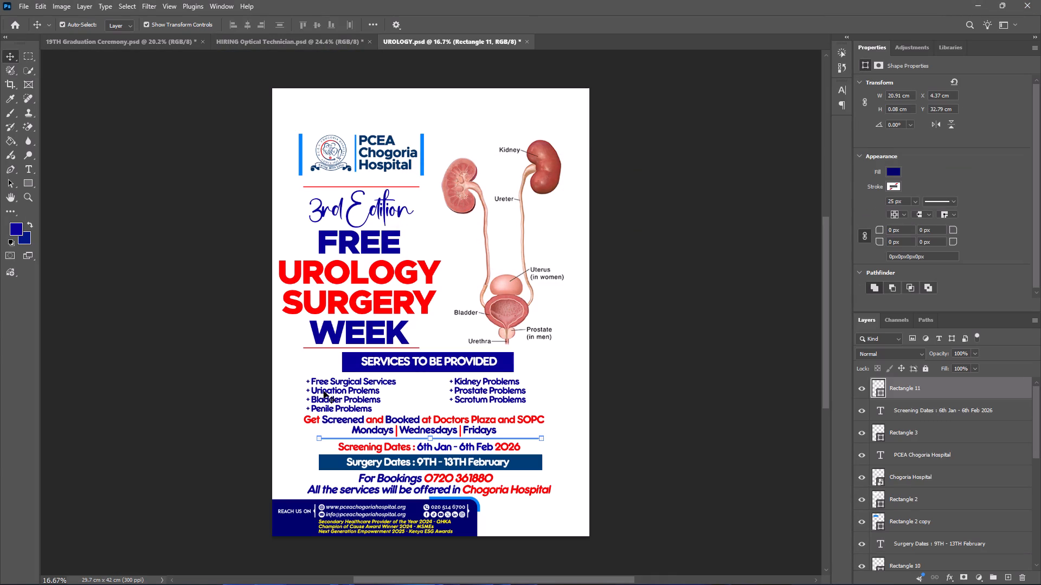
Copy the services list from UROLOGY.psd into the HIRING Optical Technician poster and place it just below the CLINIC heading line.
{"action": "left_click", "coordinate": [333, 391]}
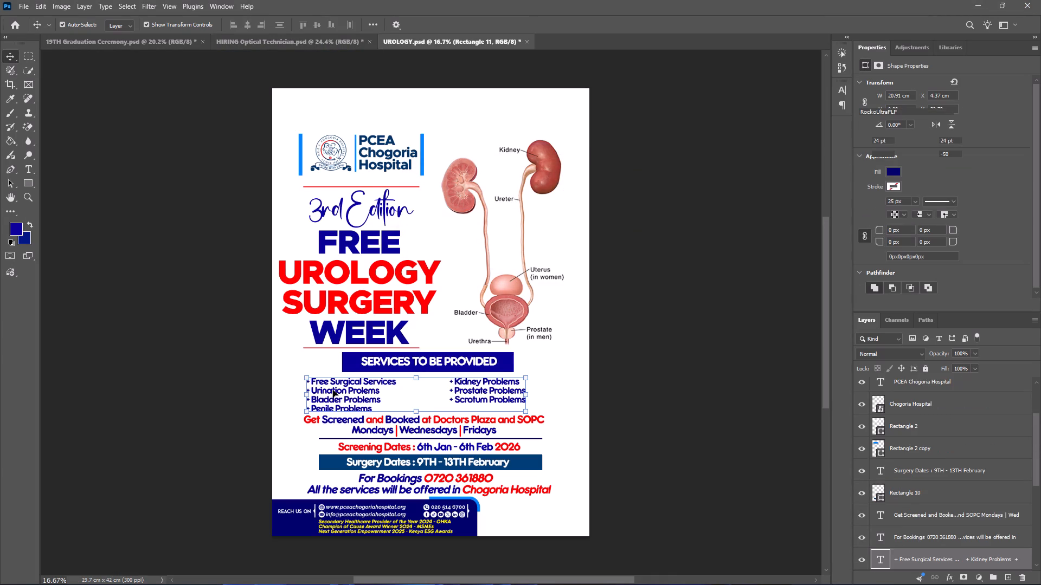
{"action": "left_click_drag", "start_coordinate": [333, 389], "coordinate": [261, 252]}
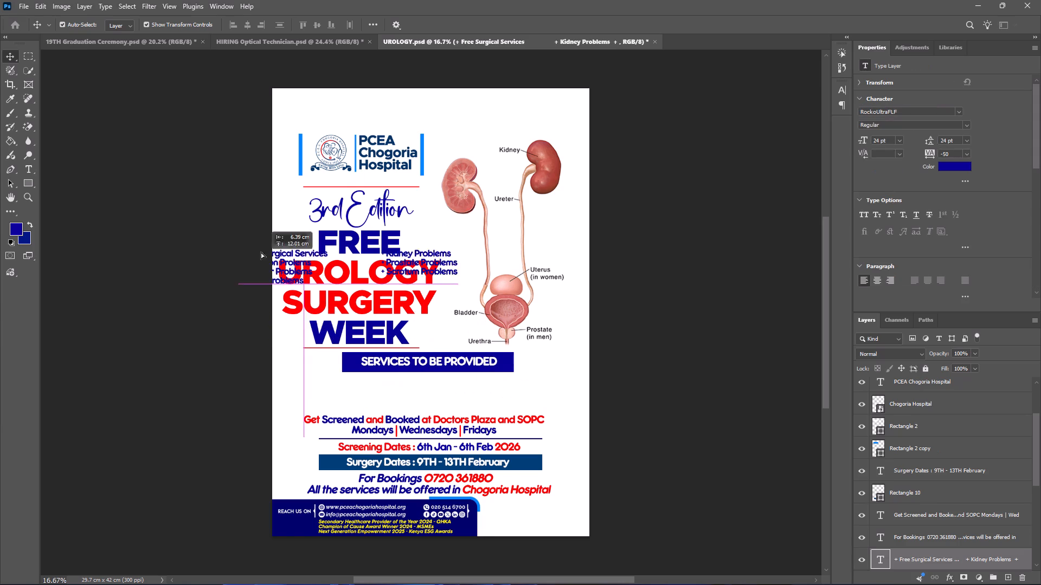
{"action": "left_click_drag", "start_coordinate": [261, 252], "coordinate": [305, 41]}
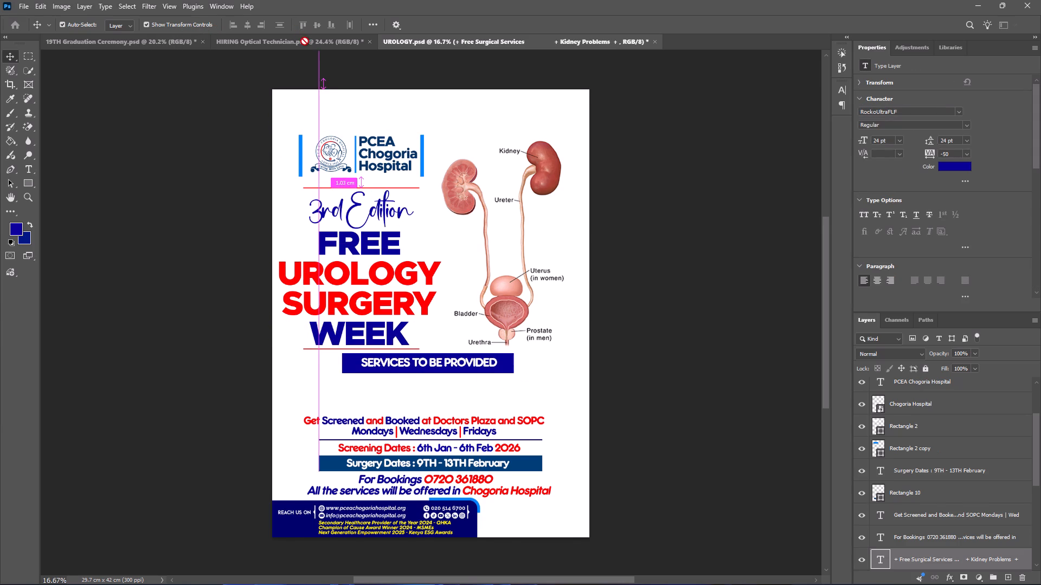
{"action": "left_click_drag", "start_coordinate": [305, 41], "coordinate": [354, 343]}
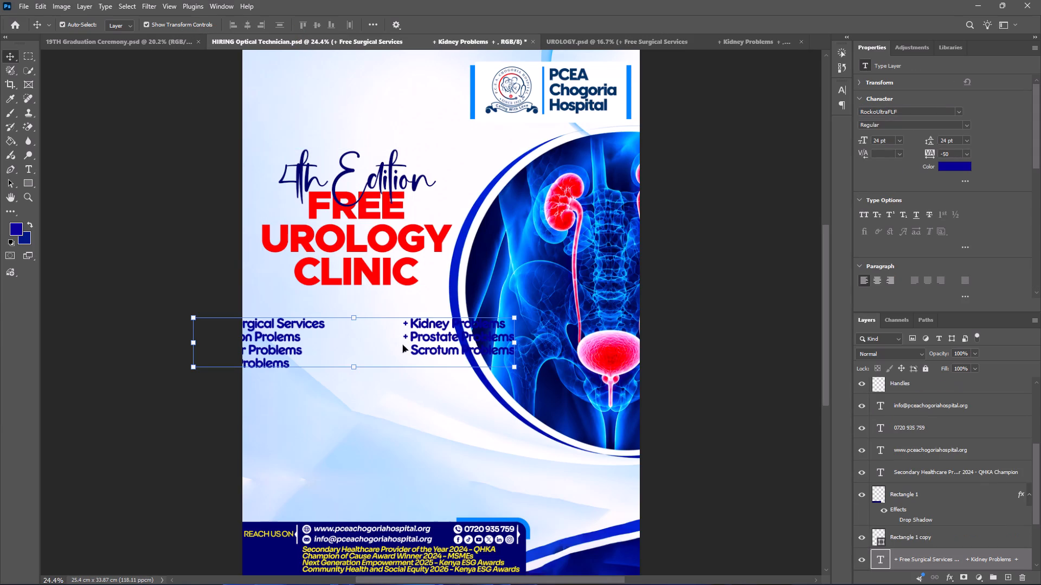
{"action": "left_click_drag", "start_coordinate": [300, 329], "coordinate": [371, 316]}
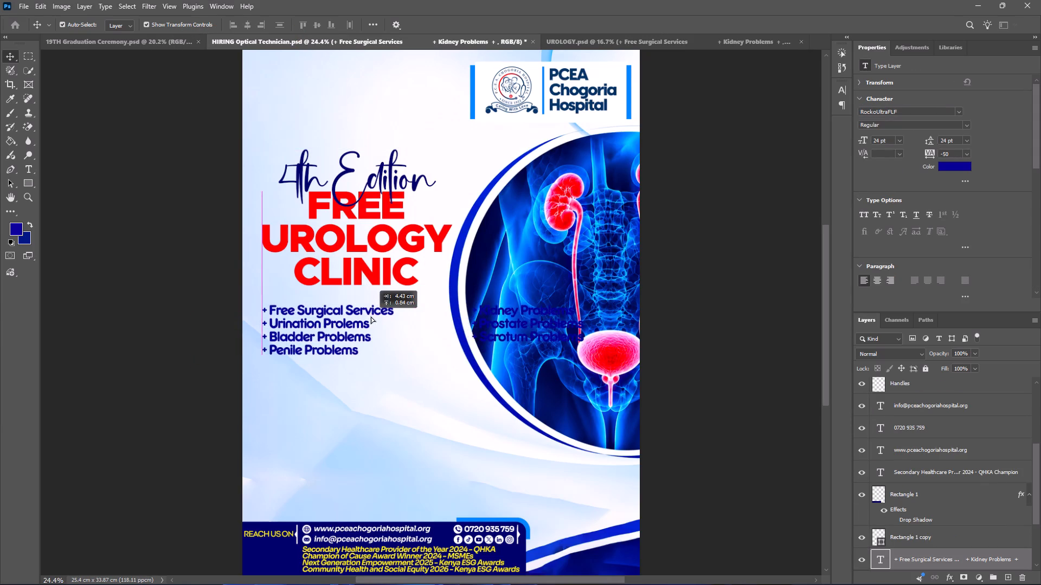
{"action": "left_click_drag", "start_coordinate": [371, 316], "coordinate": [354, 316]}
Remove the wide gaps before "+ Kidney Problems" and "+ Prostate Problems" so the list's second column sits closer to the first.
{"action": "double_click", "coordinate": [459, 317]}
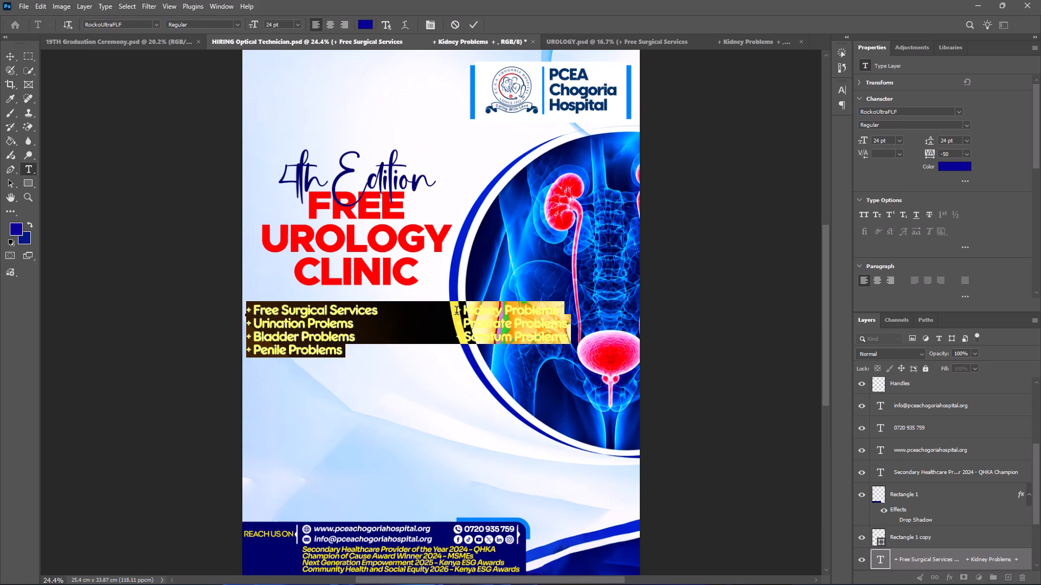
{"action": "left_click_drag", "start_coordinate": [456, 311], "coordinate": [388, 314]}
{"action": "key", "text": "BackSpace"}
{"action": "key", "text": "BackSpace"}
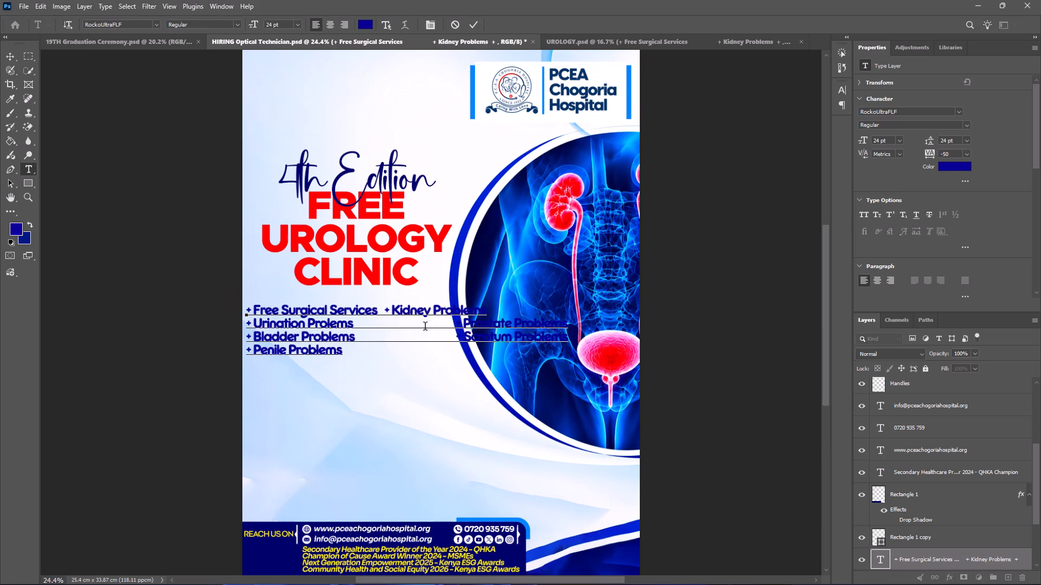
{"action": "left_click_drag", "start_coordinate": [452, 324], "coordinate": [387, 330]}
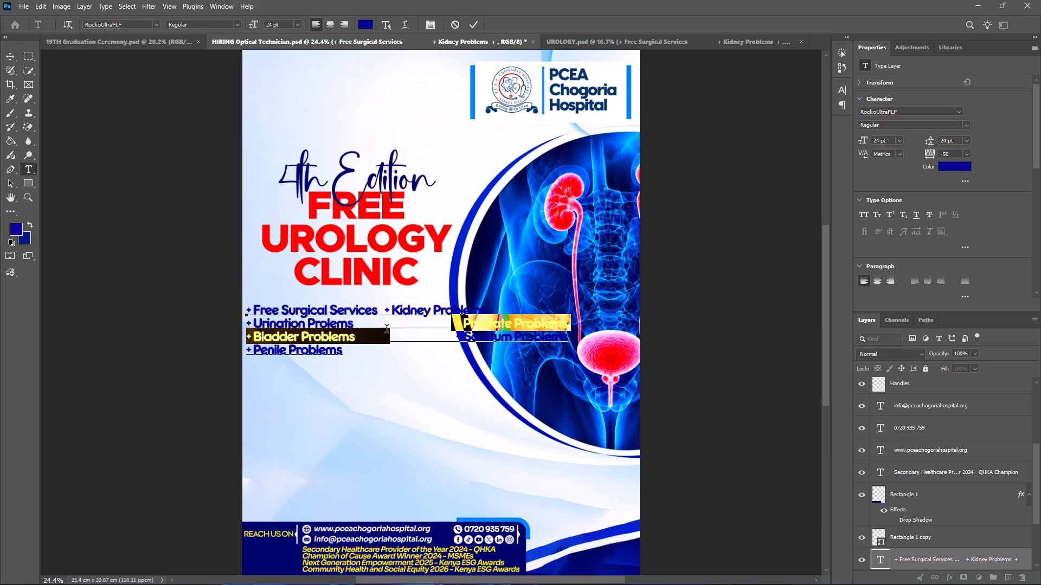
{"action": "left_click_drag", "start_coordinate": [387, 330], "coordinate": [386, 320]}
{"action": "key", "text": "BackSpace"}
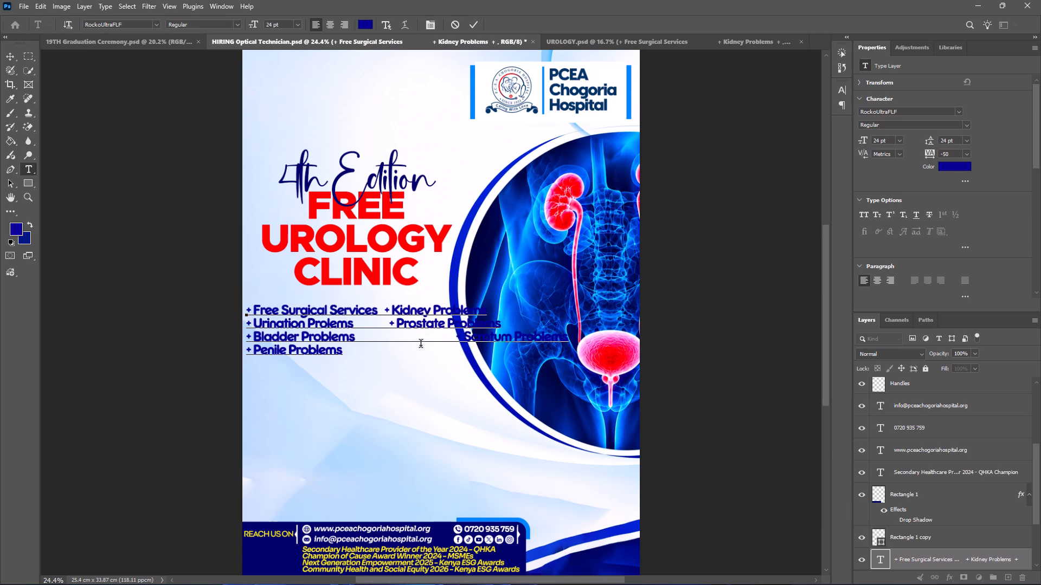
{"action": "key", "text": "BackSpace"}
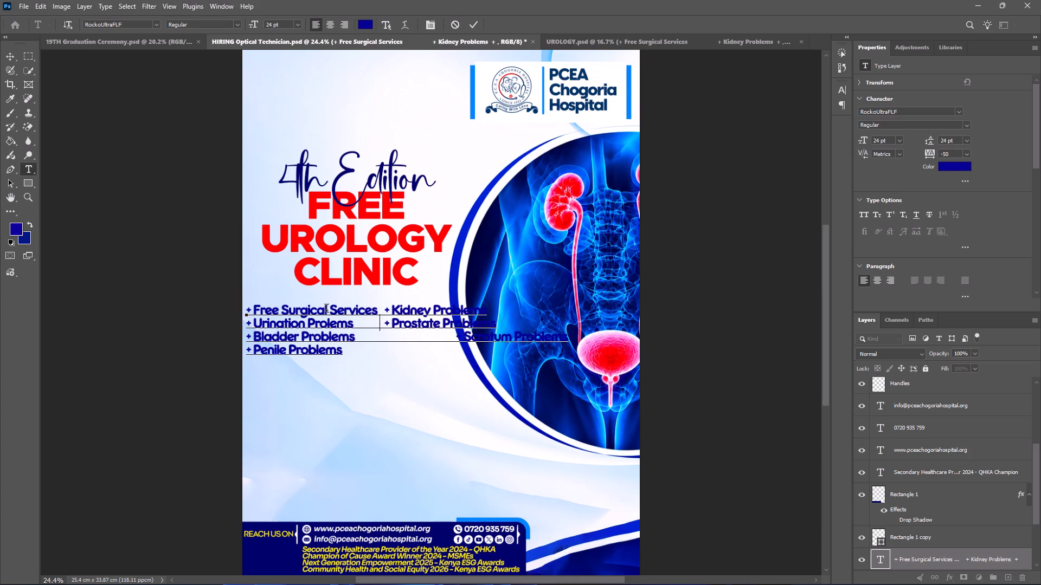
Change the first list item from "Free Surgical Services" to "Free Surgeries".
{"action": "left_click_drag", "start_coordinate": [326, 310], "coordinate": [309, 310]}
{"action": "type", "text": "ery"}
{"action": "key", "text": "Delete"}
{"action": "key", "text": "Delete"}
{"action": "key", "text": "Delete"}
{"action": "key", "text": "Delete"}
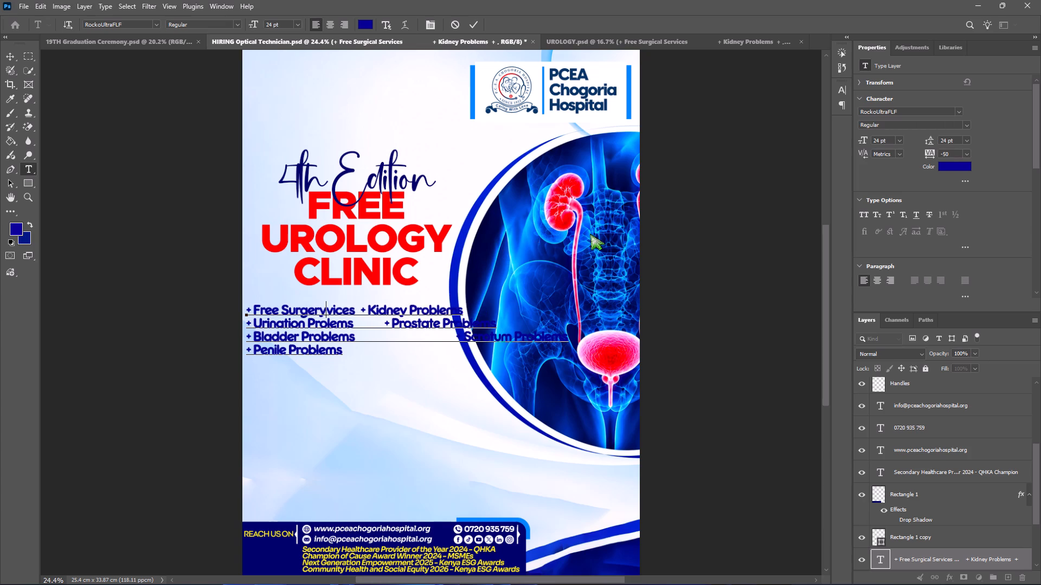
{"action": "key", "text": "Delete"}
{"action": "key", "text": "Delete"}
{"action": "key", "text": "Delete"}
{"action": "key", "text": "Delete"}
{"action": "key", "text": "BackSpace"}
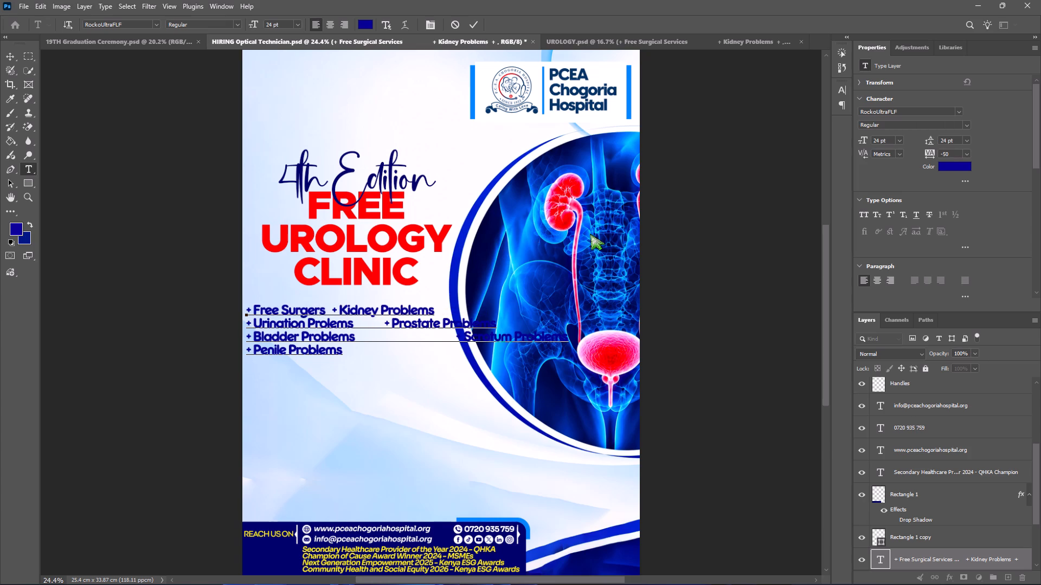
{"action": "key", "text": "Delete"}
{"action": "type", "text": "ies"}
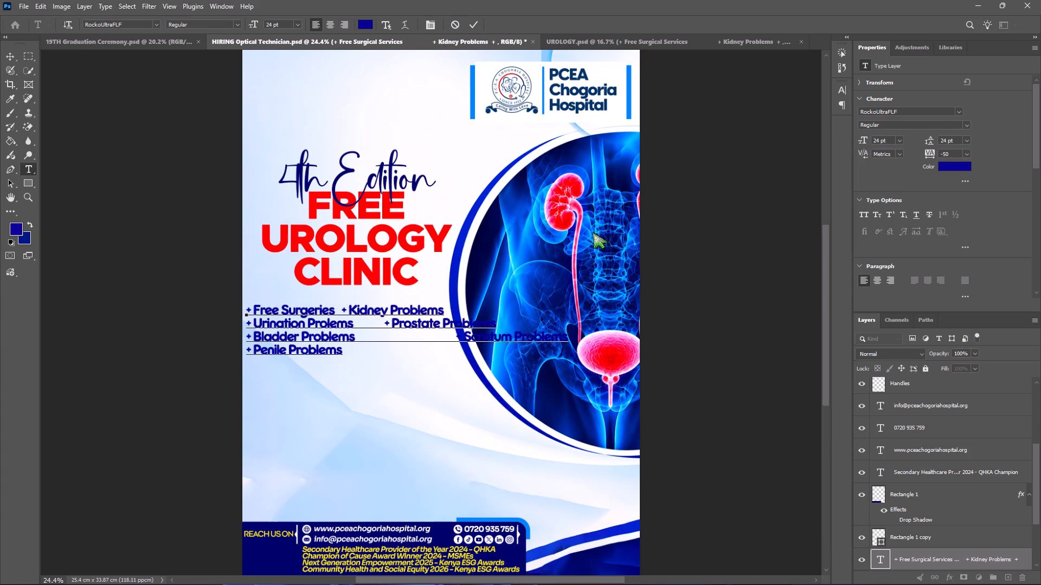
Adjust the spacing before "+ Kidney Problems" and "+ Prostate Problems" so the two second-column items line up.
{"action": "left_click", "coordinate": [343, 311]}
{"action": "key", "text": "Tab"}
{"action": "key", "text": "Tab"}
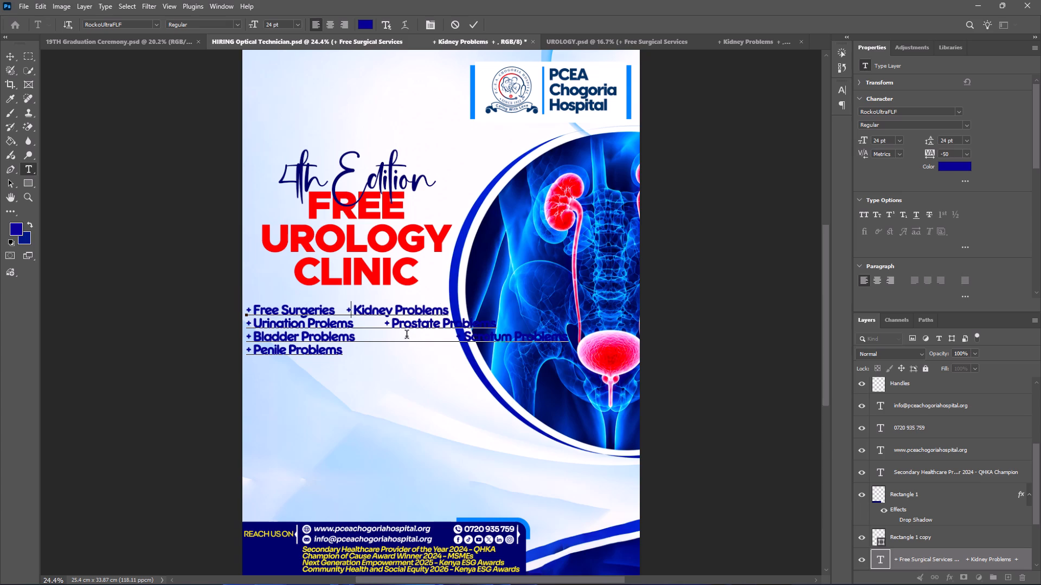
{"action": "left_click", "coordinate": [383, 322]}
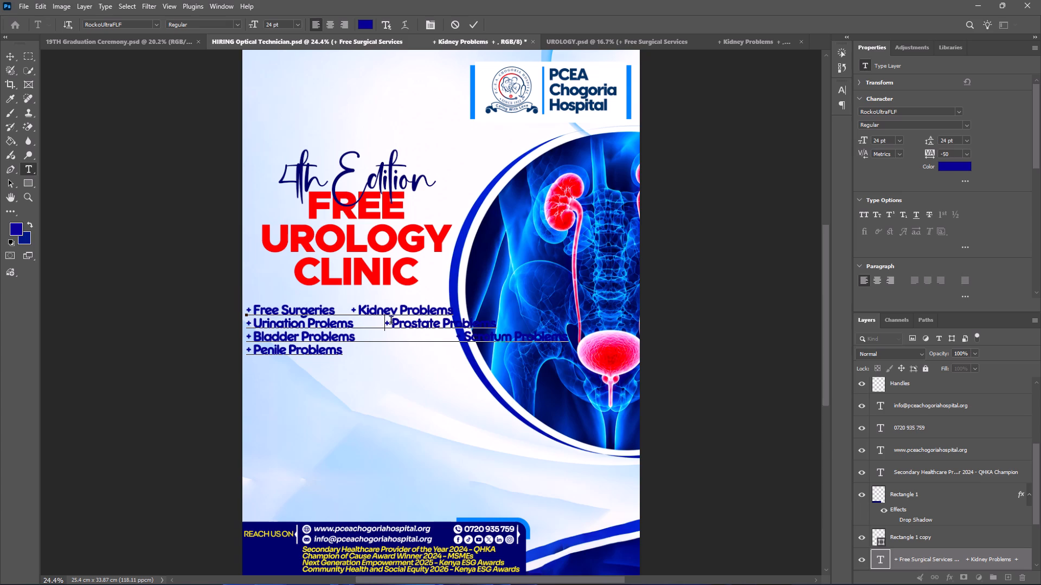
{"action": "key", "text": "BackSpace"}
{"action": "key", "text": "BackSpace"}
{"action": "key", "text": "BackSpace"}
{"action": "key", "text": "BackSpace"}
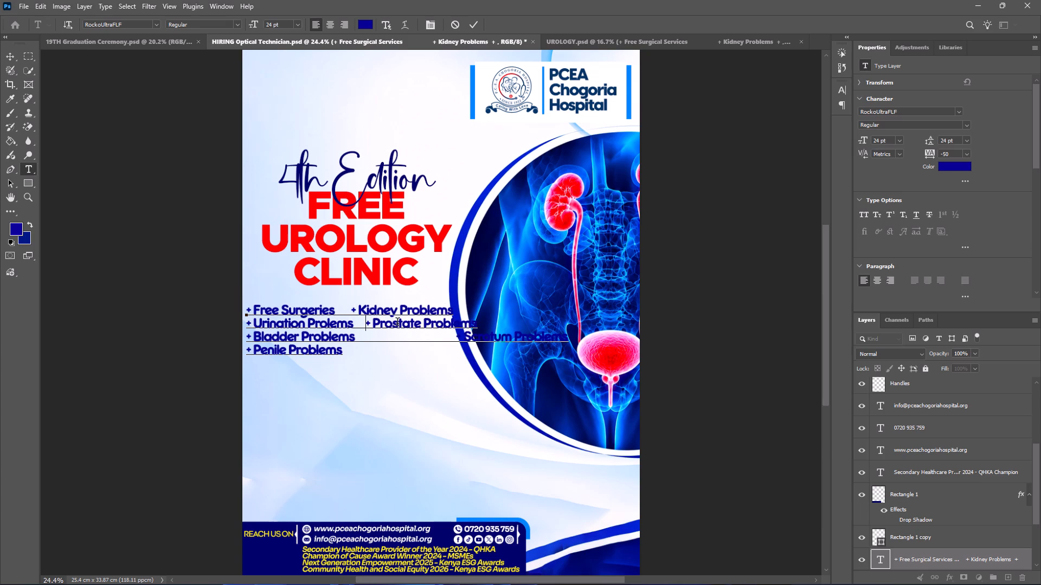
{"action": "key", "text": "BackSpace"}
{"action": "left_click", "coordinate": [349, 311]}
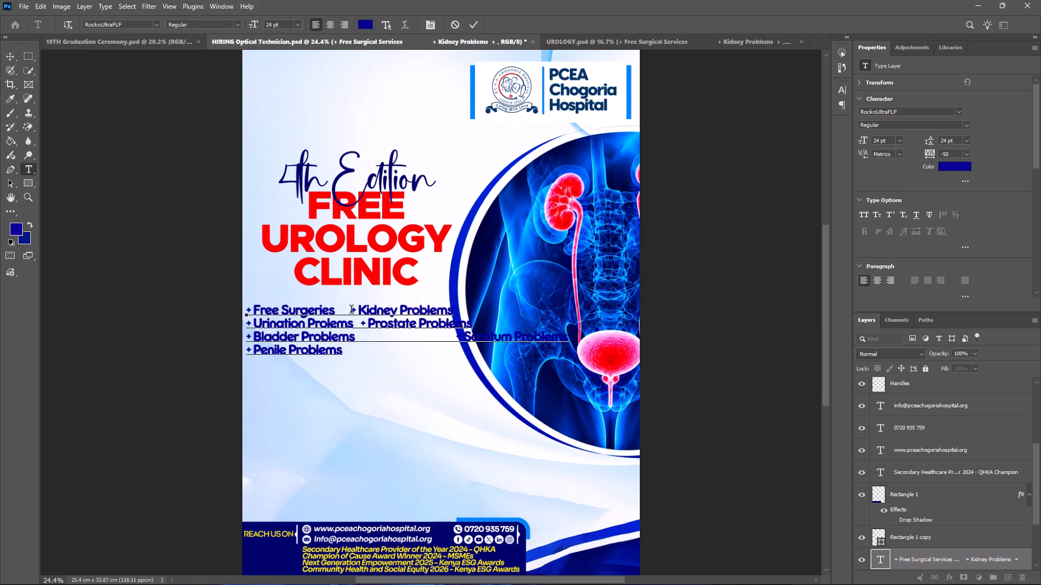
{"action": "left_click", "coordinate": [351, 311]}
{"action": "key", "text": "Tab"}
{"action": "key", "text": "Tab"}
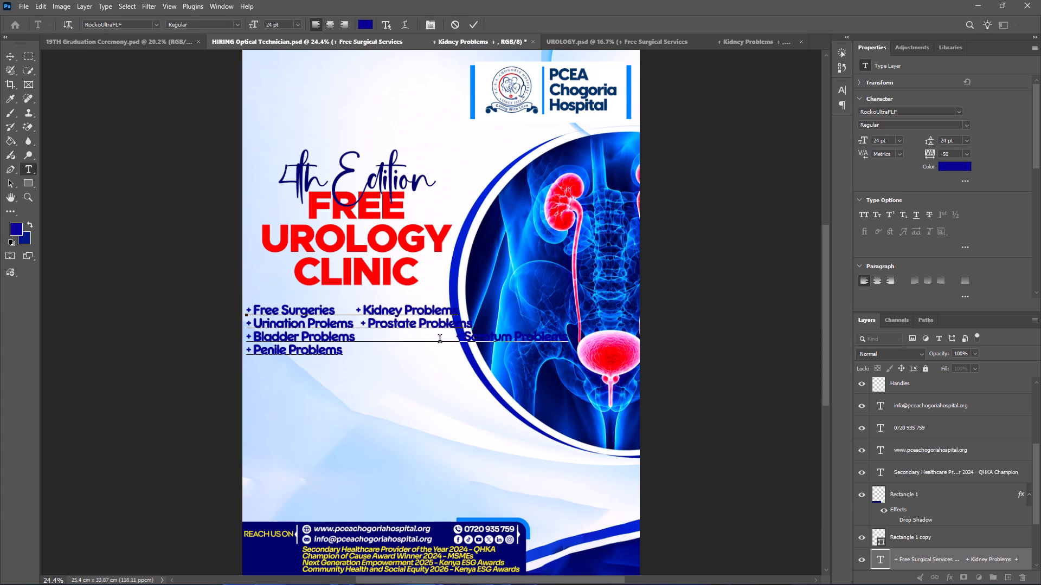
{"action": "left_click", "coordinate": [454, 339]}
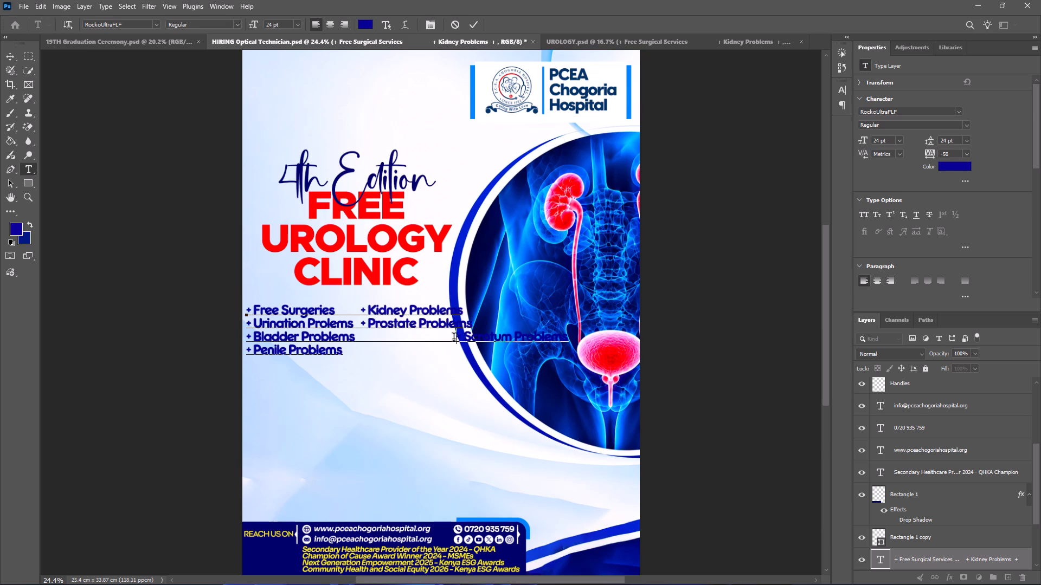
Change the font of the entire services list to Sora SemiBold.
{"action": "key", "text": "ctrl+a"}
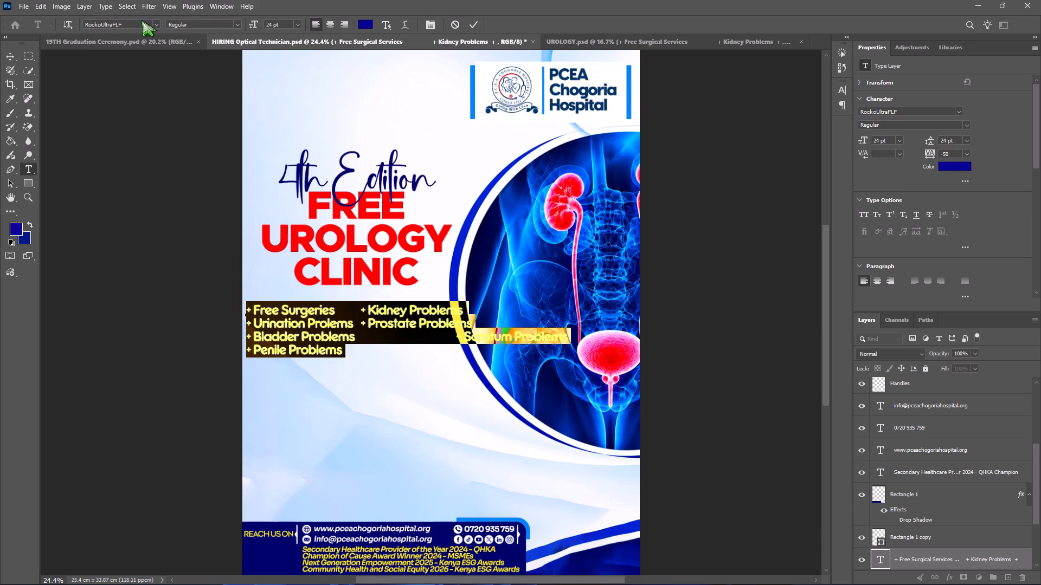
{"action": "left_click", "coordinate": [135, 26]}
{"action": "type", "text": "SORA"}
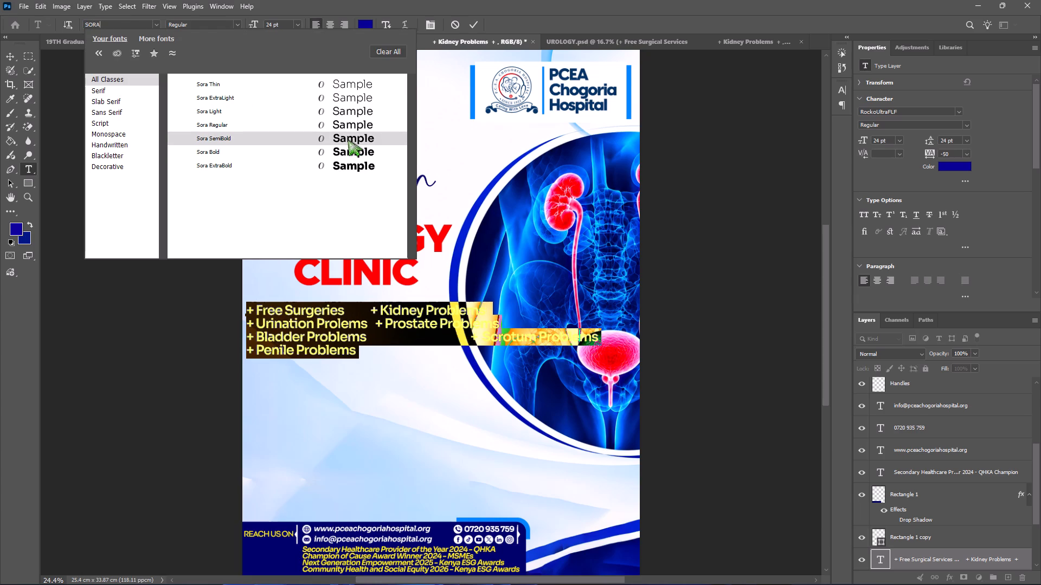
{"action": "left_click", "coordinate": [348, 139]}
Close the gaps before "+ Prostate Problems" and "+ Scrotum Problems" so both sit right after the first-column items.
{"action": "left_click", "coordinate": [374, 326]}
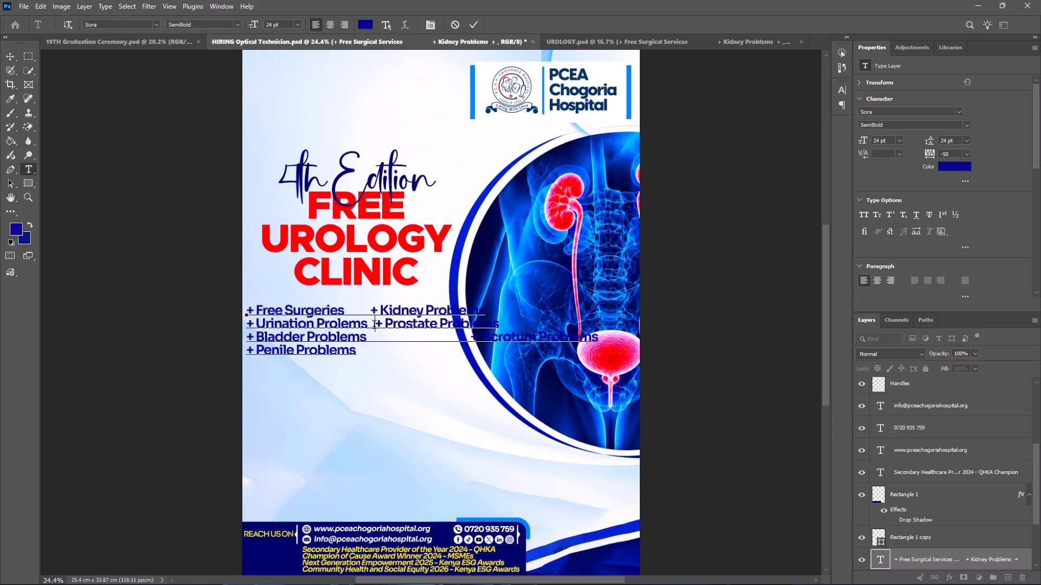
{"action": "key", "text": "BackSpace"}
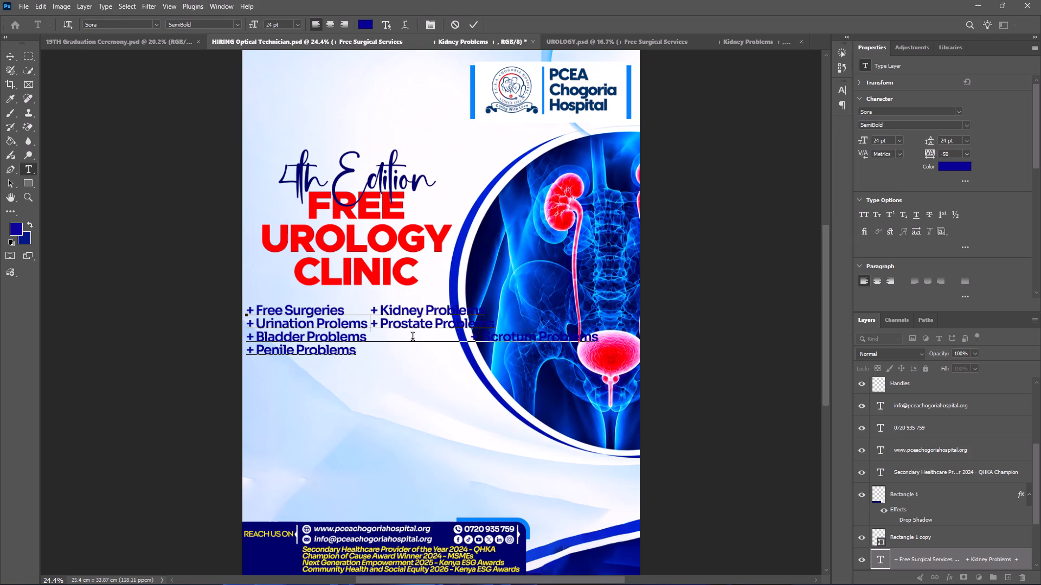
{"action": "left_click_drag", "start_coordinate": [471, 341], "coordinate": [375, 337]}
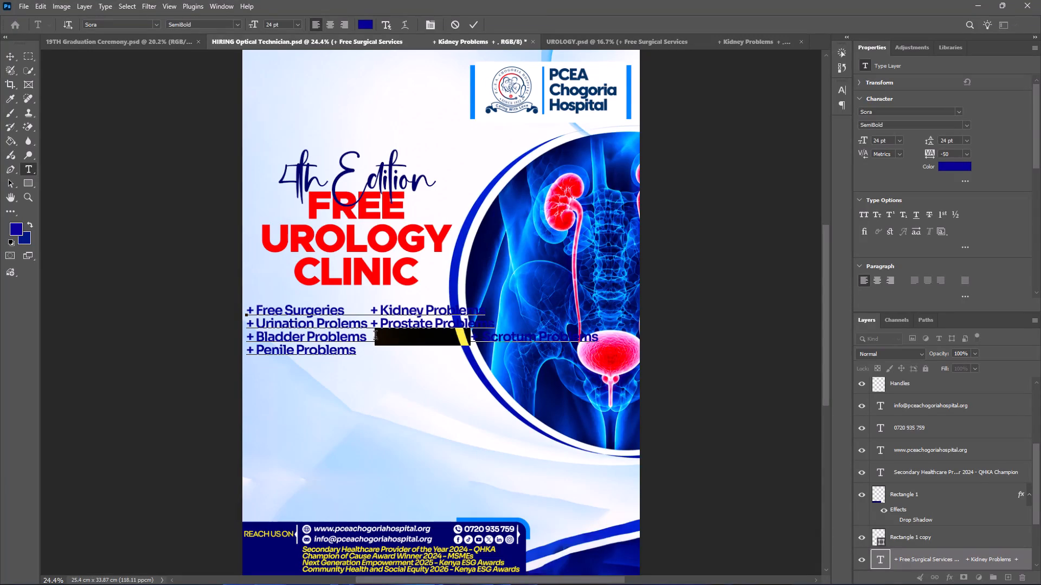
{"action": "left_click_drag", "start_coordinate": [375, 337], "coordinate": [372, 336]}
{"action": "key", "text": "BackSpace"}
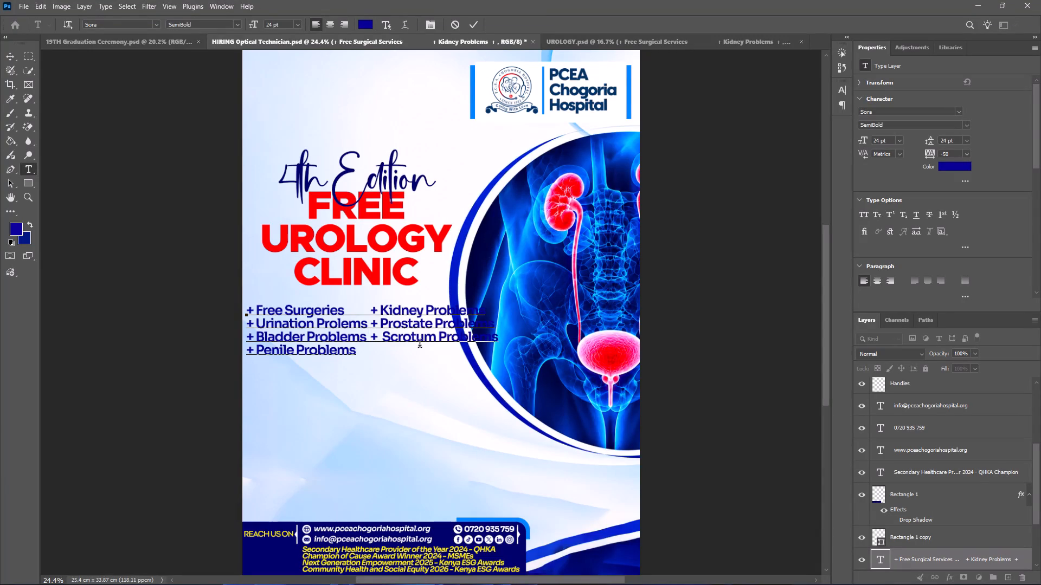
Put Kidney, Prostate and Scrotum Problems on their own lines, making the services list a single column.
{"action": "left_click", "coordinate": [374, 311]}
{"action": "left_click_drag", "start_coordinate": [371, 309], "coordinate": [343, 310]}
{"action": "left_click_drag", "start_coordinate": [343, 310], "coordinate": [343, 309]}
{"action": "key", "text": "BackSpace"}
{"action": "key", "text": "Return"}
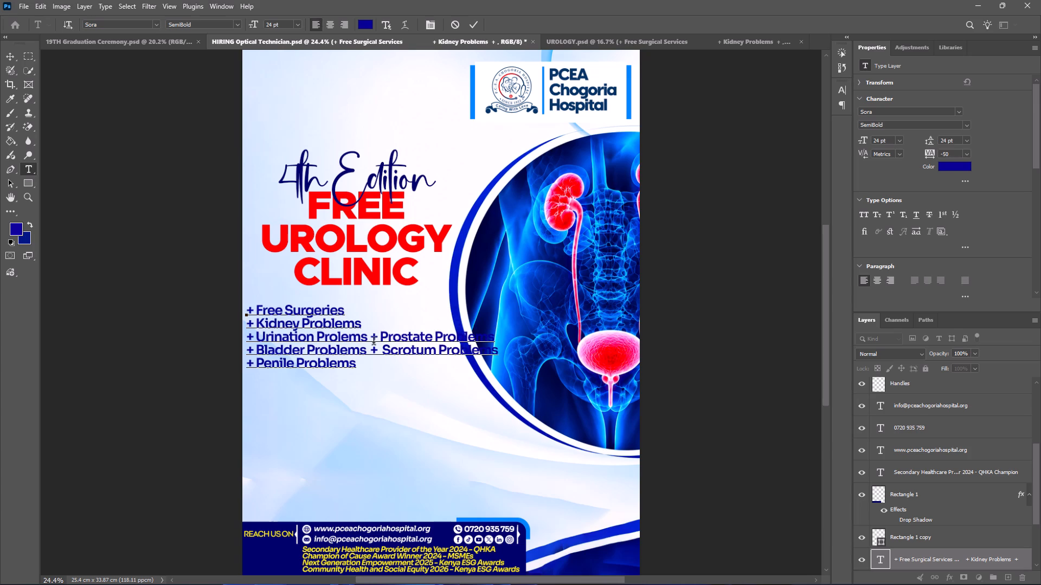
{"action": "left_click", "coordinate": [371, 339]}
{"action": "key", "text": "Return"}
{"action": "left_click_drag", "start_coordinate": [372, 365], "coordinate": [365, 365]}
{"action": "key", "text": "Return"}
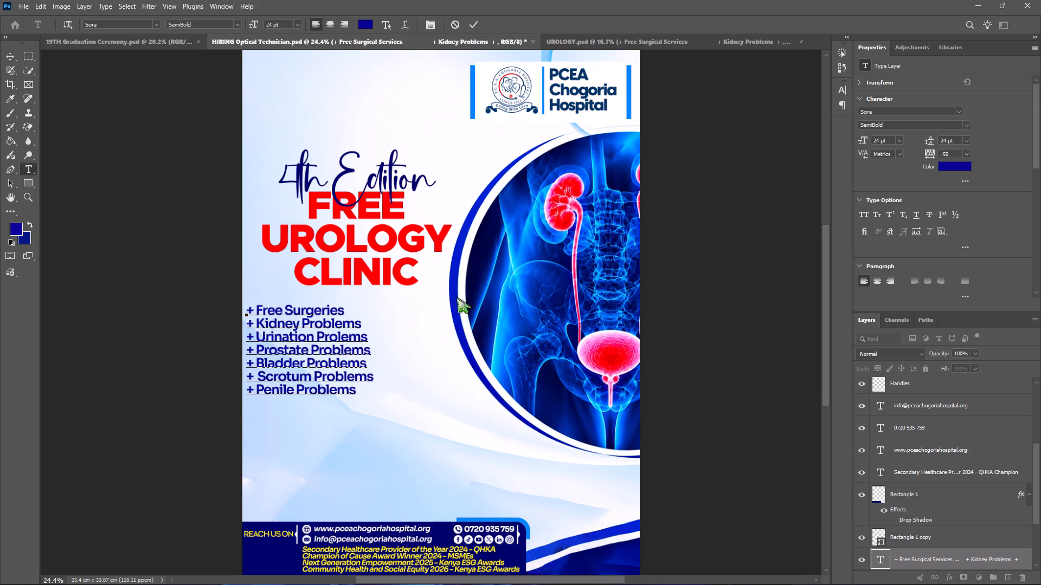
{"action": "left_click", "coordinate": [475, 23]}
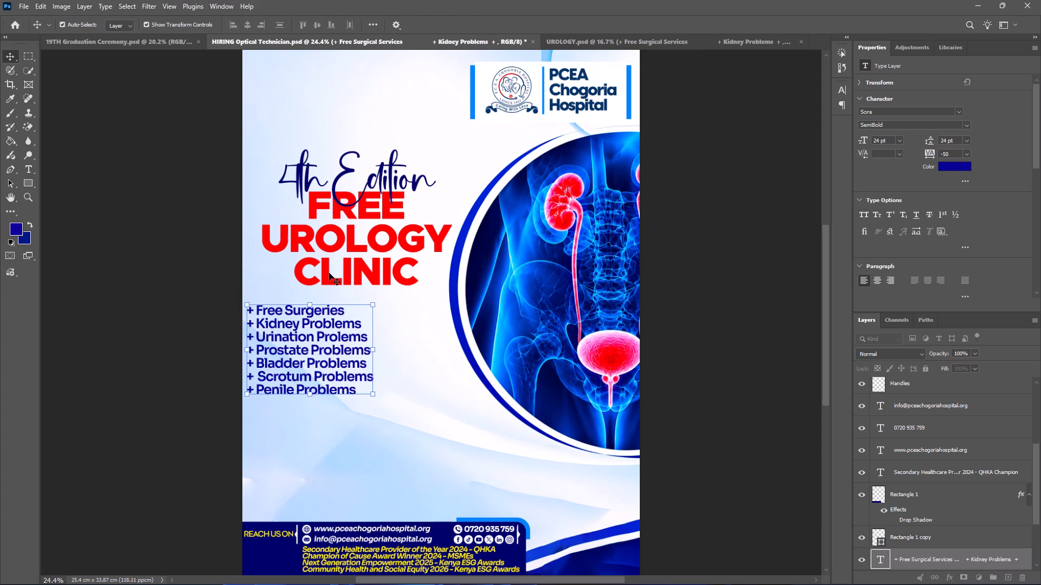
Move the services list so it sits centred just beneath the word CLINIC.
{"action": "left_click_drag", "start_coordinate": [307, 335], "coordinate": [375, 331]}
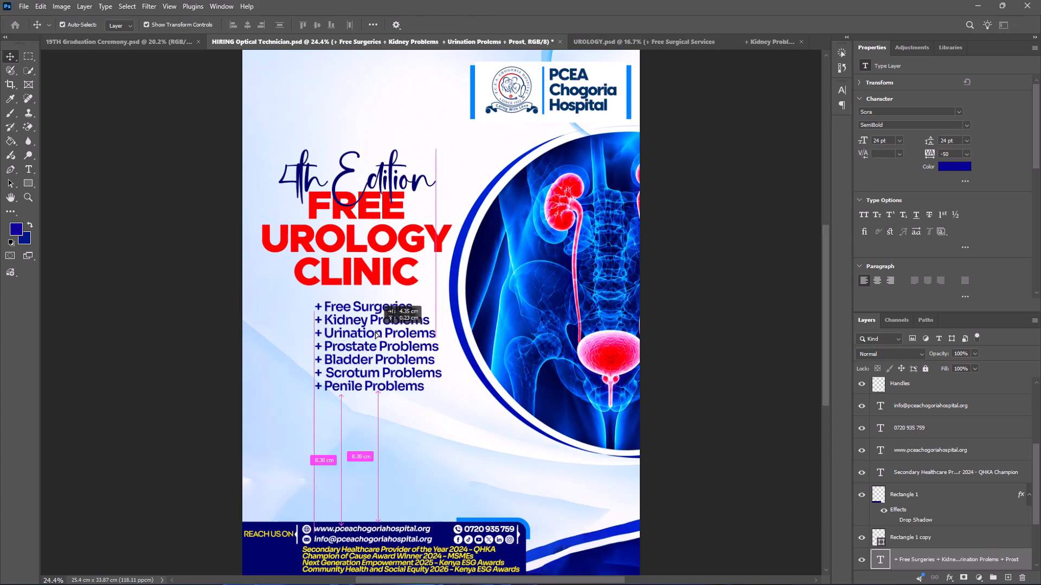
{"action": "left_click_drag", "start_coordinate": [375, 331], "coordinate": [380, 326]}
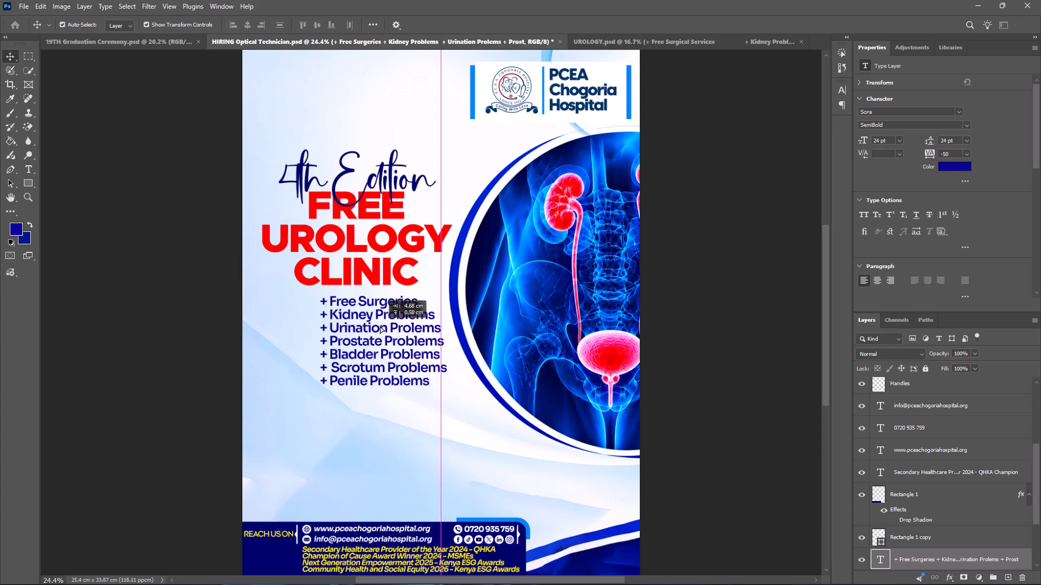
{"action": "left_click_drag", "start_coordinate": [380, 326], "coordinate": [373, 327]}
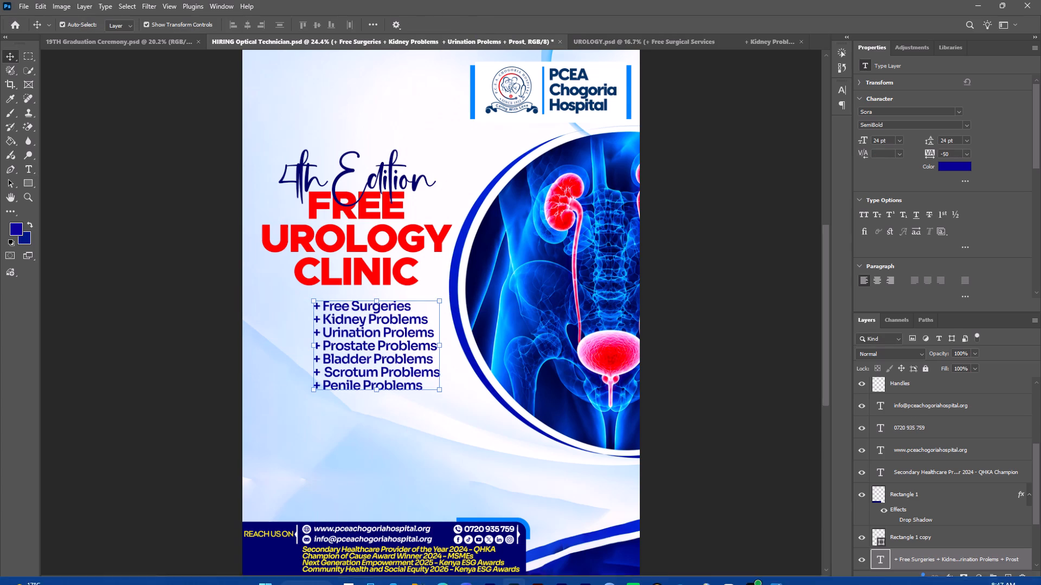
Switch to Edge, search the web for "CHECK FLATICON" in a new tab, and open Flaticon's Check Icons & Symbols page.
{"action": "left_click", "coordinate": [438, 574]}
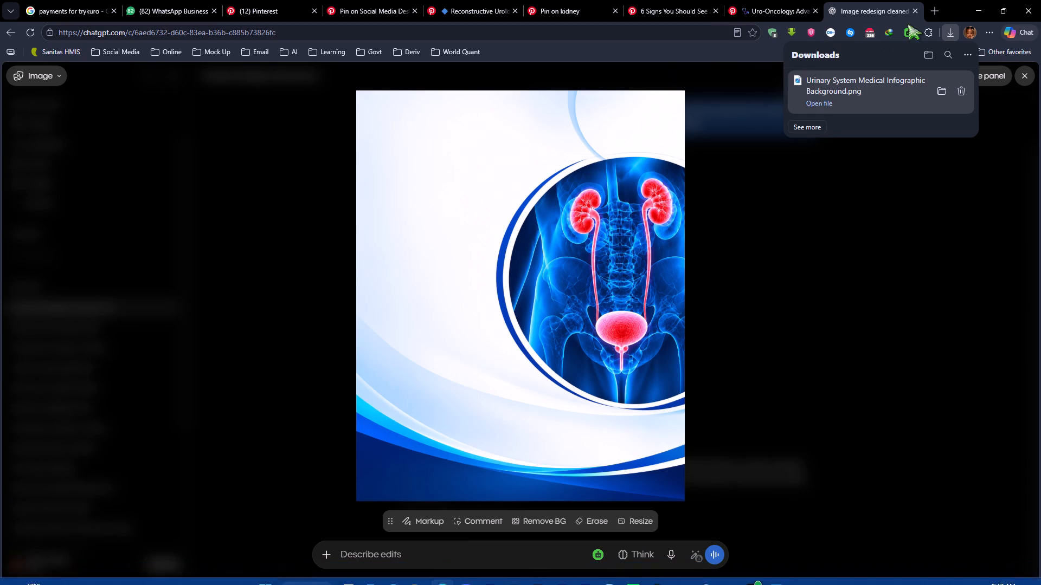
{"action": "left_click", "coordinate": [939, 8]}
{"action": "type", "text": "CHECK"}
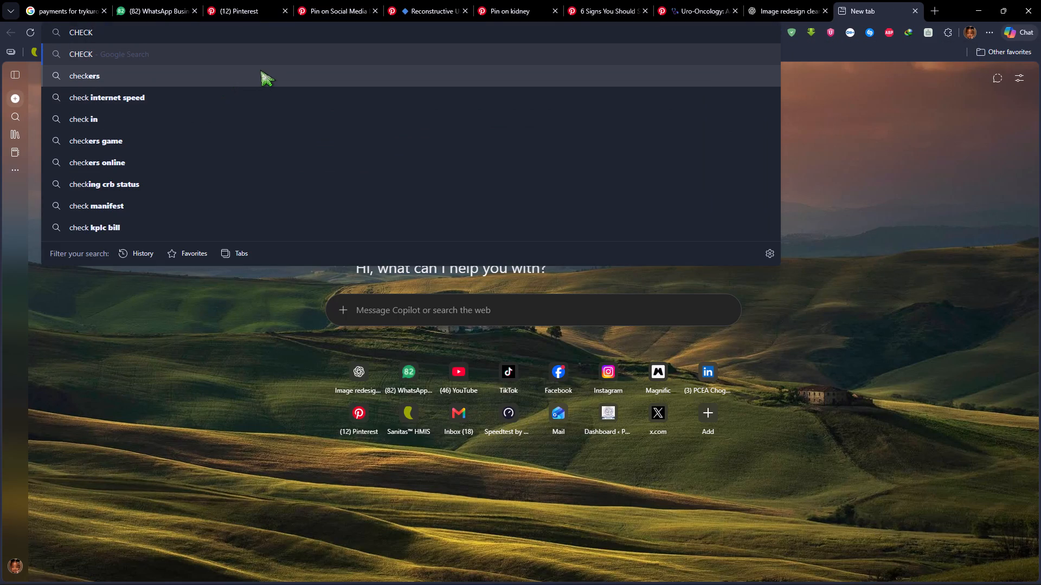
{"action": "key", "text": "space"}
{"action": "type", "text": "FLATICON"}
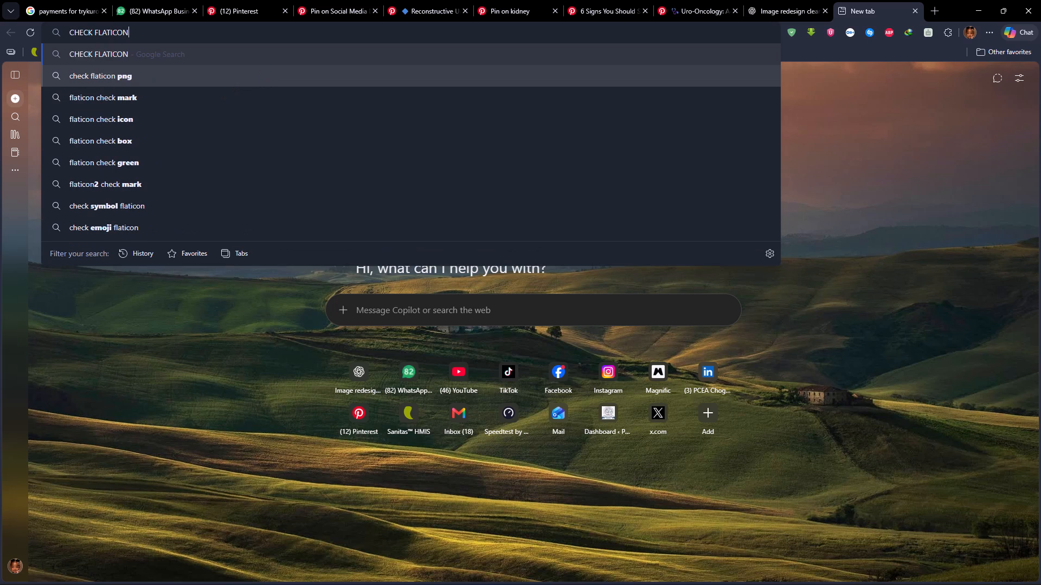
{"action": "key", "text": "Return"}
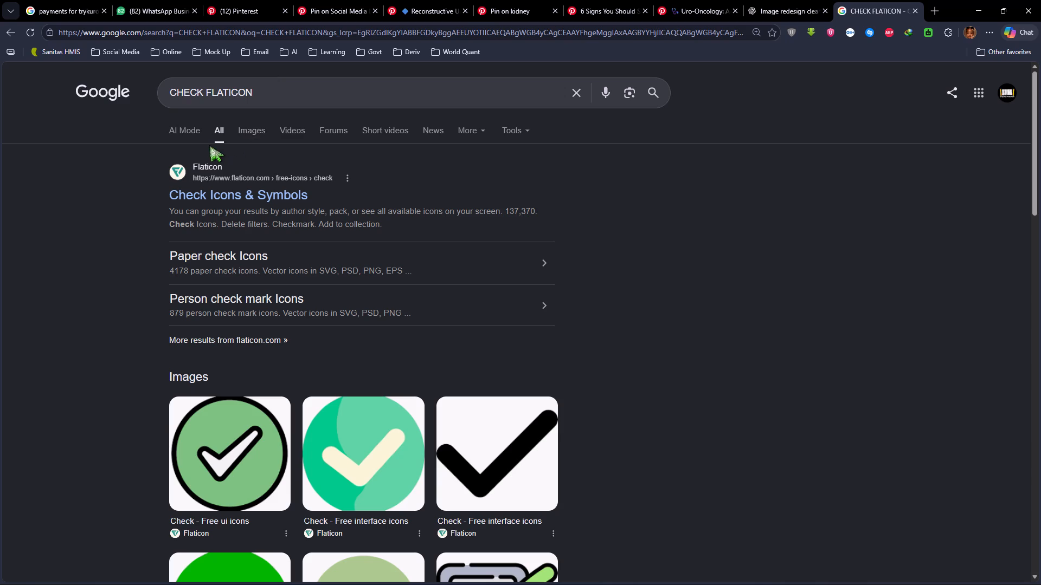
{"action": "left_click", "coordinate": [228, 185]}
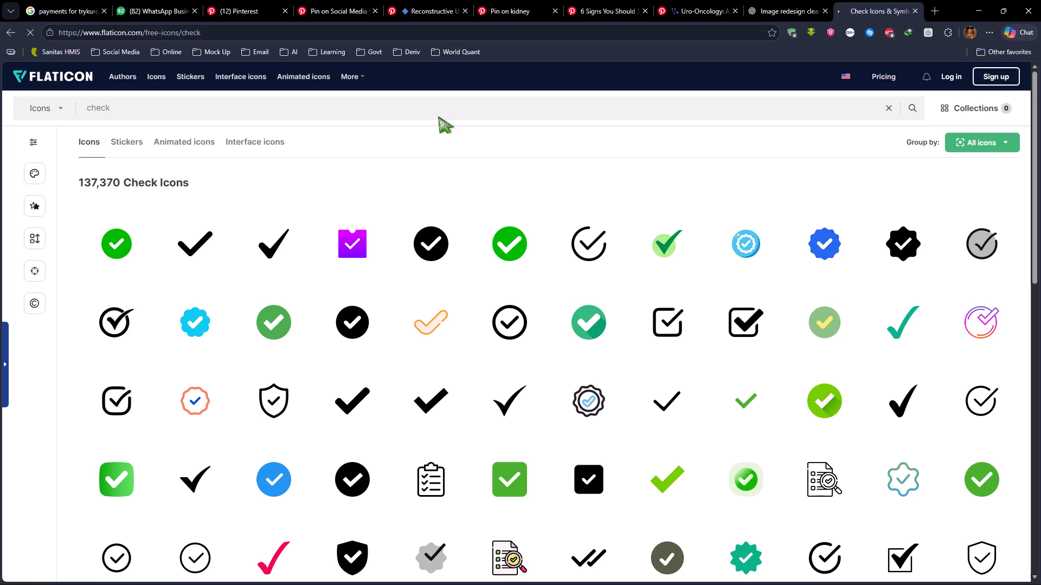
Browse the check icons, pick the green starburst badge with a white tick, and request its free PNG download.
{"action": "scroll", "coordinate": [588, 426], "scroll_direction": "down", "scroll_amount": 3}
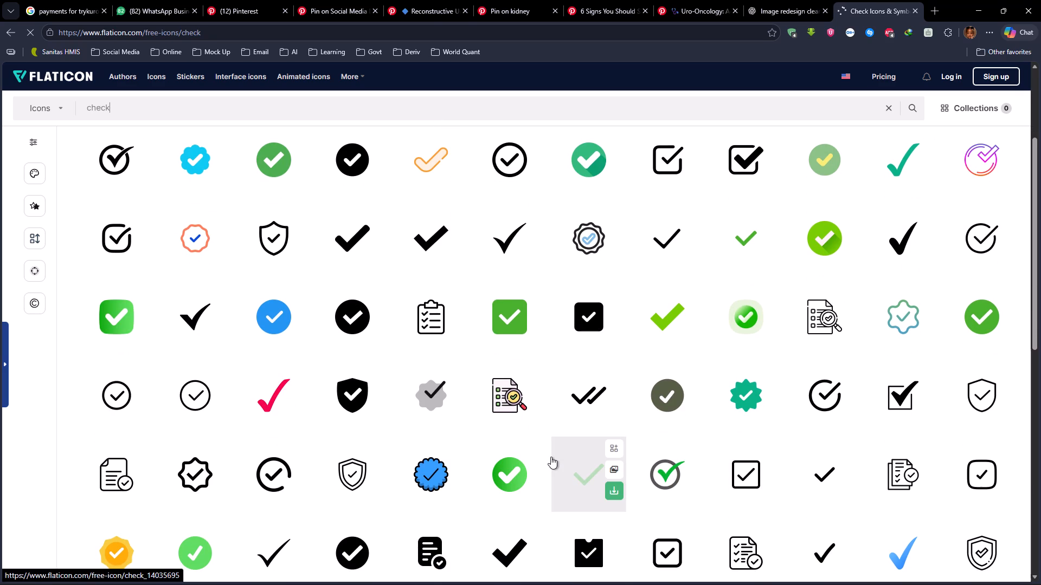
{"action": "scroll", "coordinate": [678, 466], "scroll_direction": "down", "scroll_amount": 1}
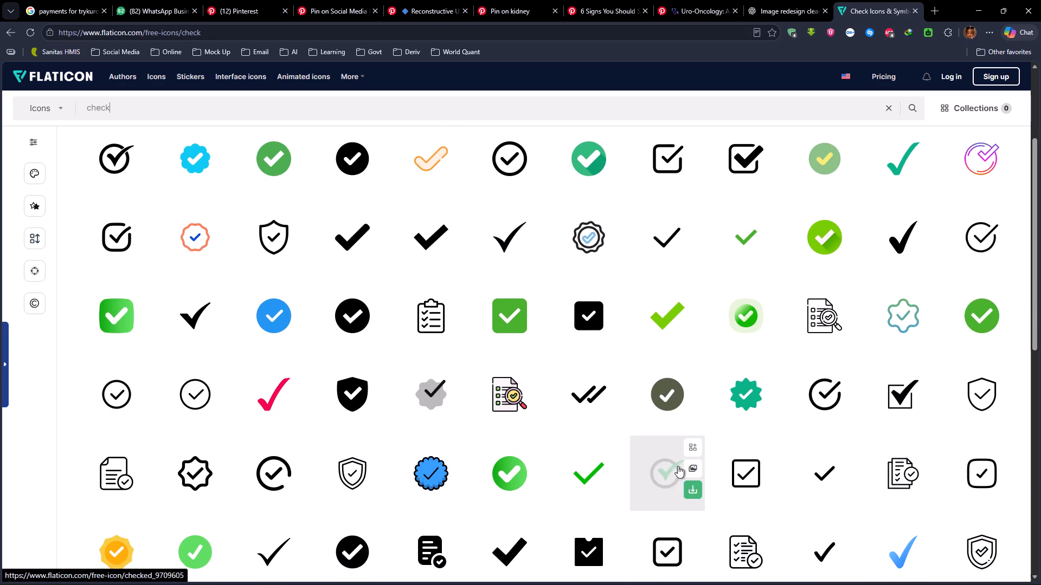
{"action": "scroll", "coordinate": [678, 466], "scroll_direction": "down", "scroll_amount": 2}
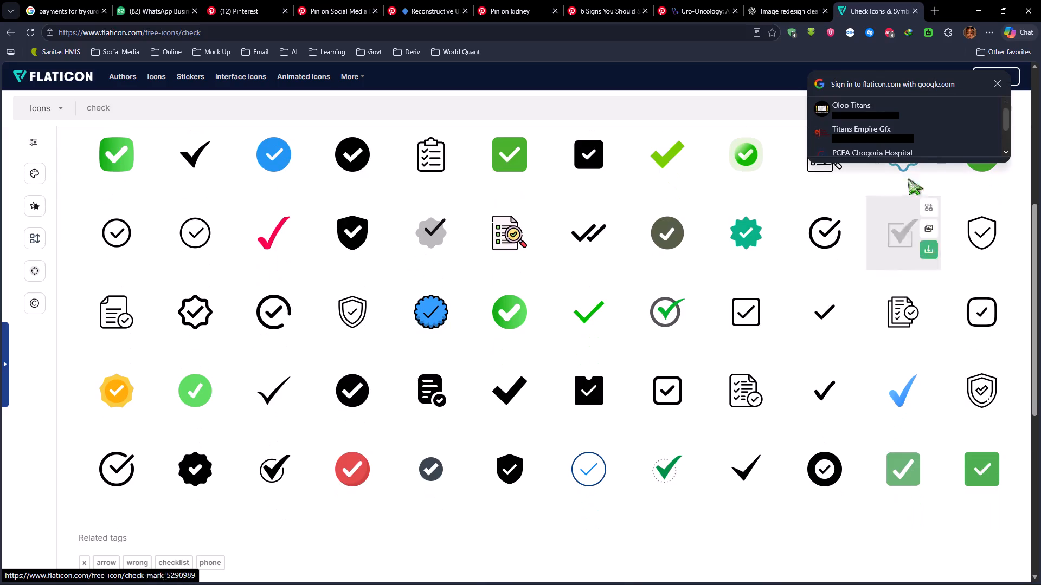
{"action": "left_click", "coordinate": [997, 82]}
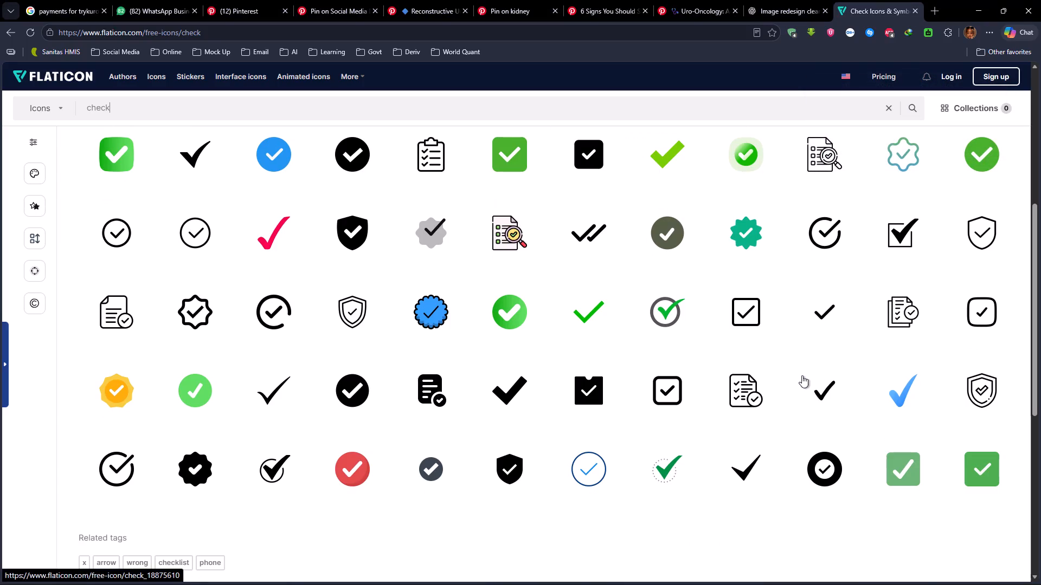
{"action": "left_click", "coordinate": [749, 230]}
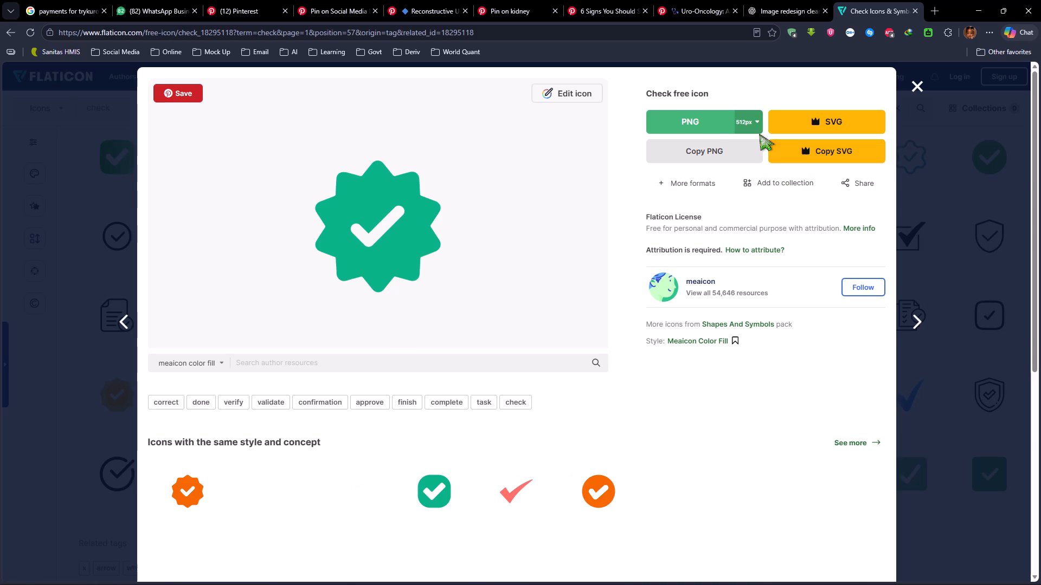
{"action": "left_click", "coordinate": [703, 120]}
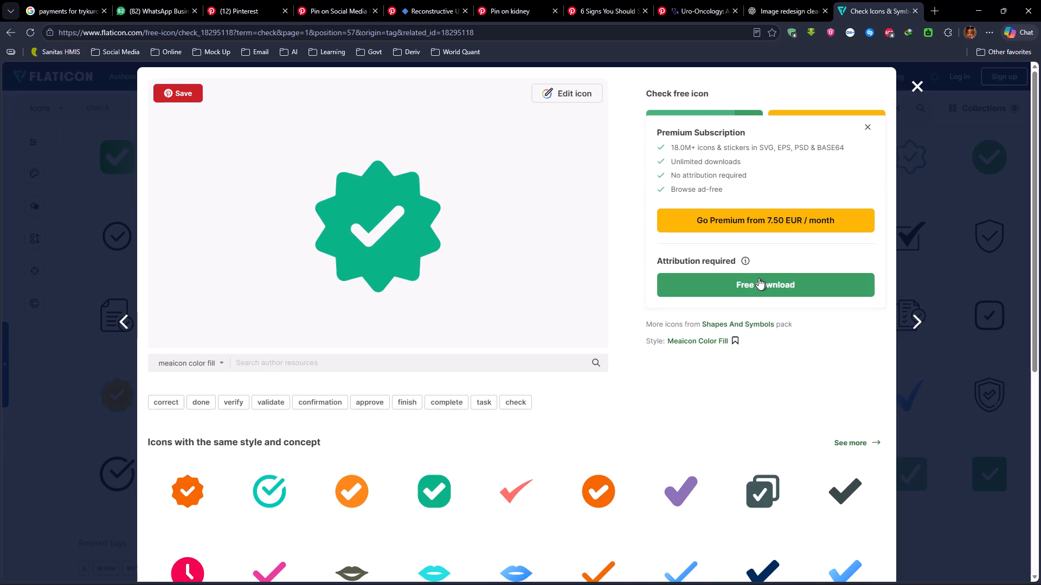
{"action": "left_click", "coordinate": [759, 279]}
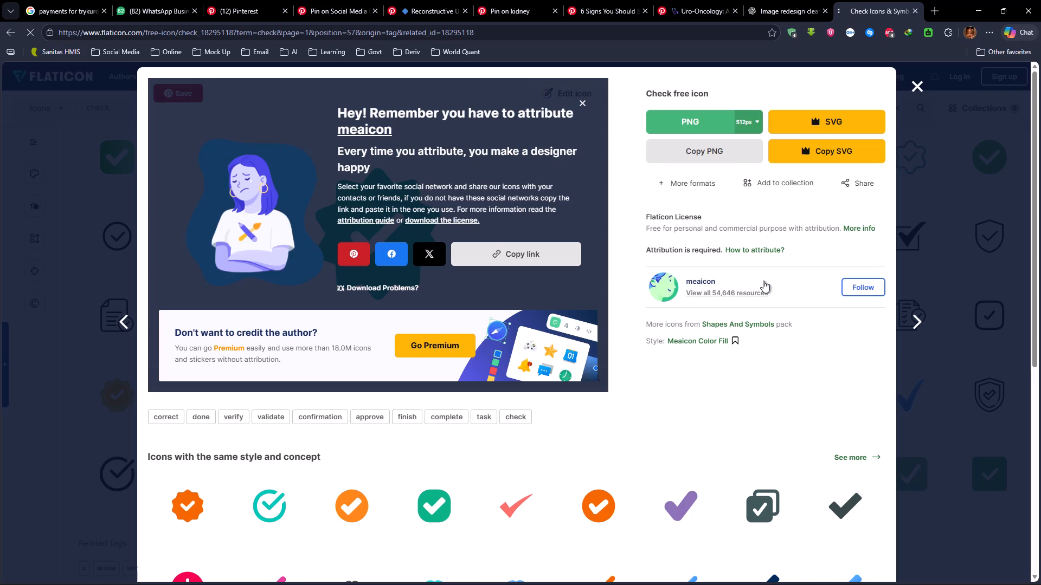
Save the icon PNG as check in the Icons folder inside the 2026 folder on Local Disk (E:).
{"action": "left_click", "coordinate": [854, 102]}
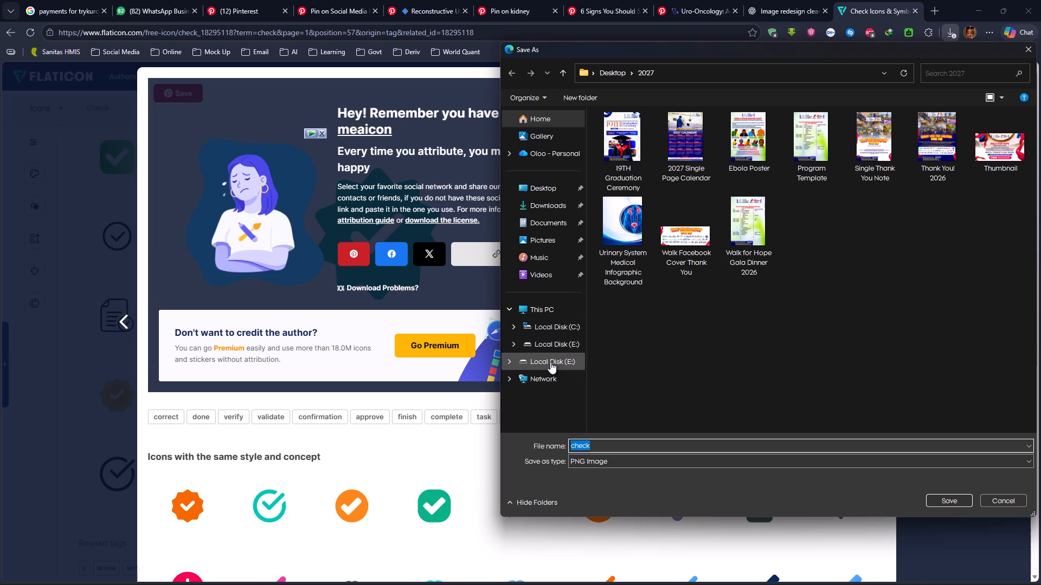
{"action": "left_click", "coordinate": [550, 347]}
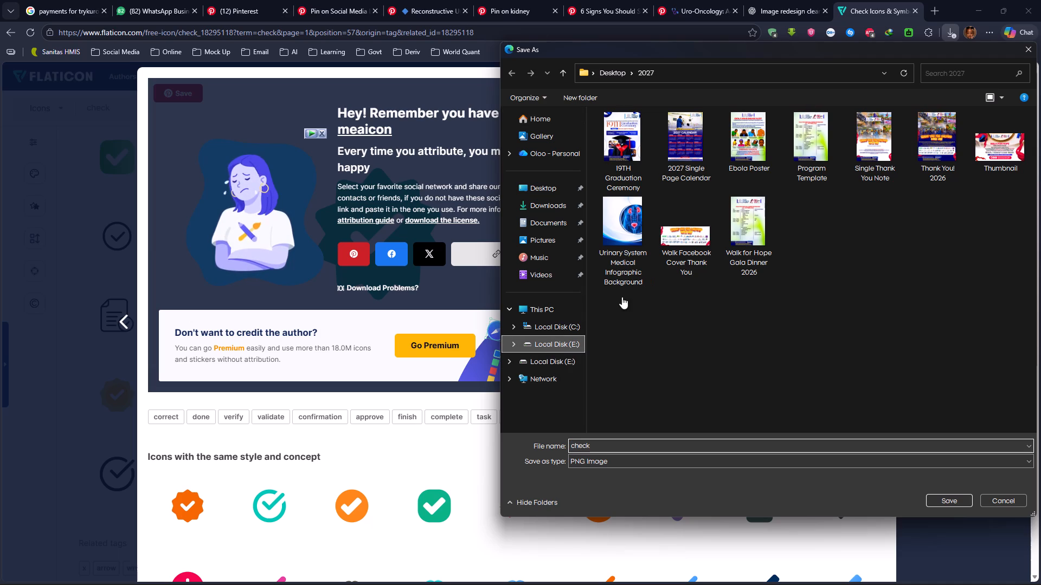
{"action": "left_click", "coordinate": [766, 141]}
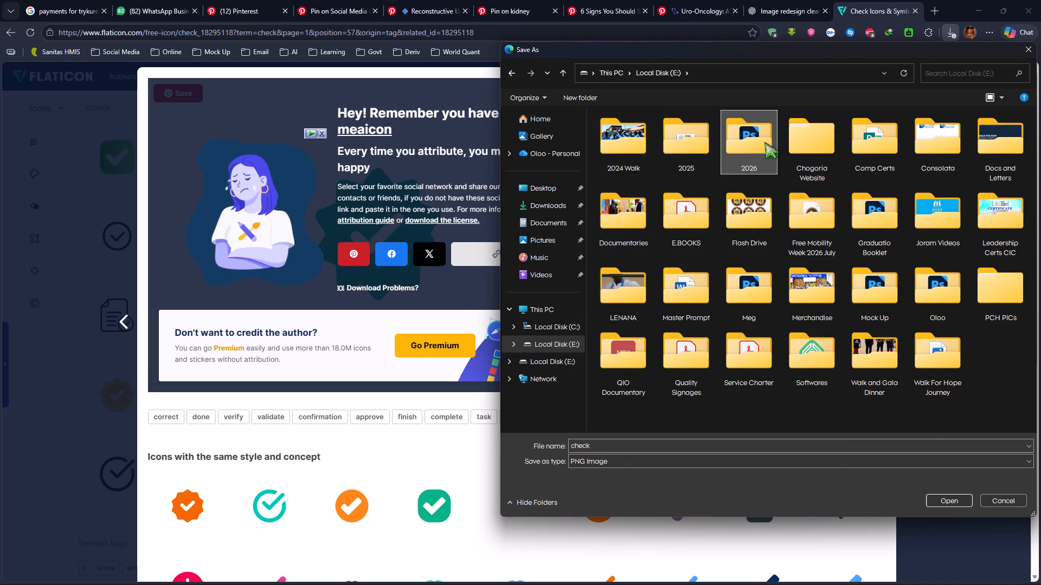
{"action": "double_click", "coordinate": [765, 142]}
{"action": "double_click", "coordinate": [765, 142]}
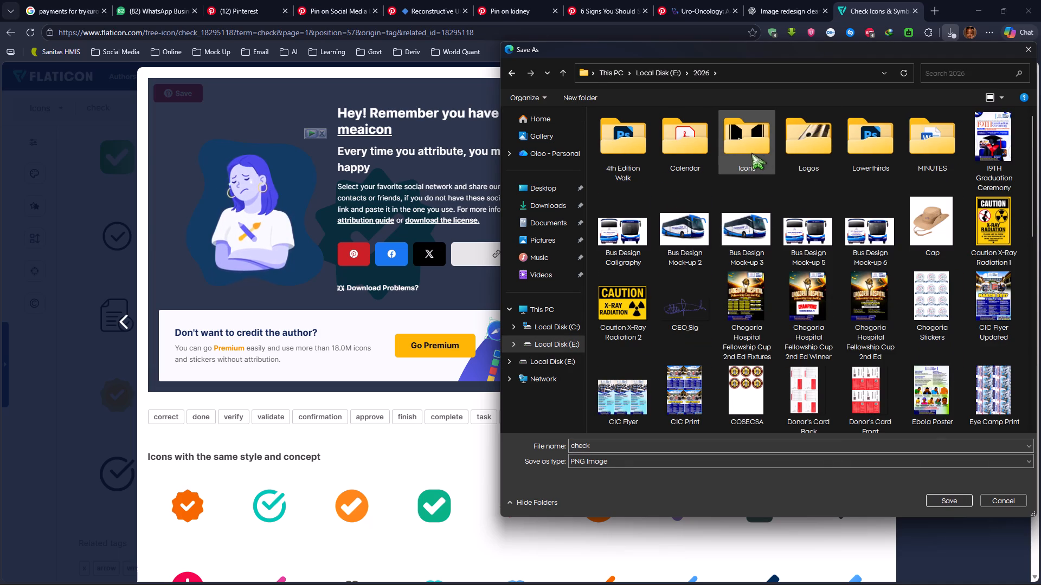
{"action": "left_click", "coordinate": [752, 148]}
{"action": "double_click", "coordinate": [752, 148]}
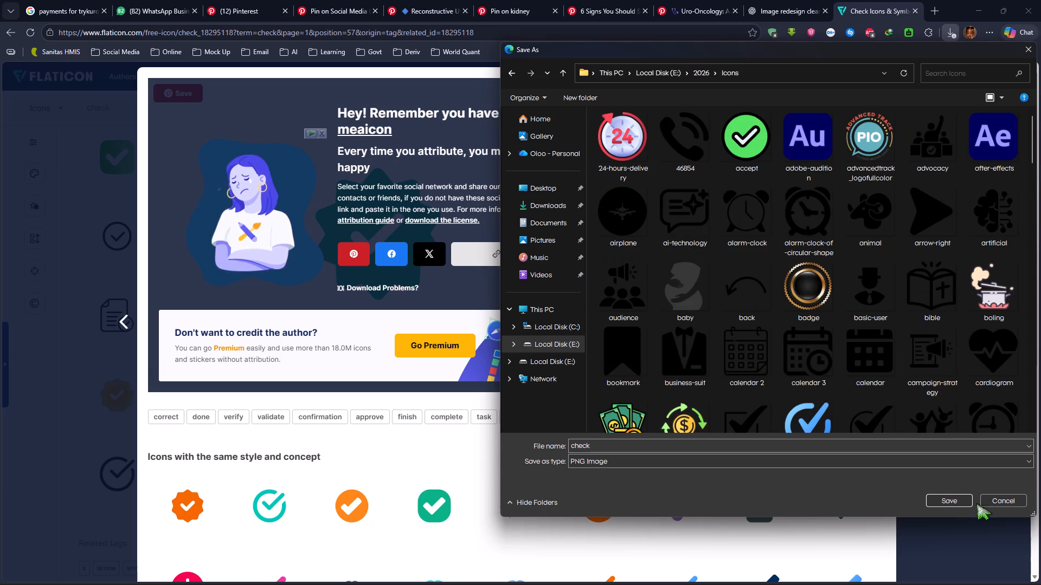
{"action": "left_click", "coordinate": [953, 500]}
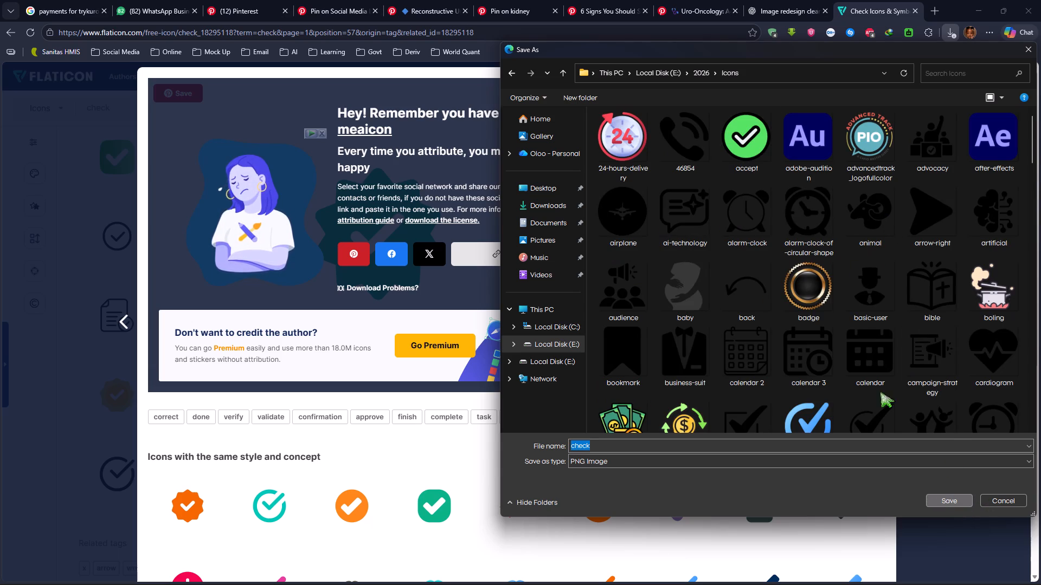
Switch to Photoshop and place the downloaded check.png into the urology poster.
{"action": "left_click_drag", "start_coordinate": [862, 82], "coordinate": [570, 472]}
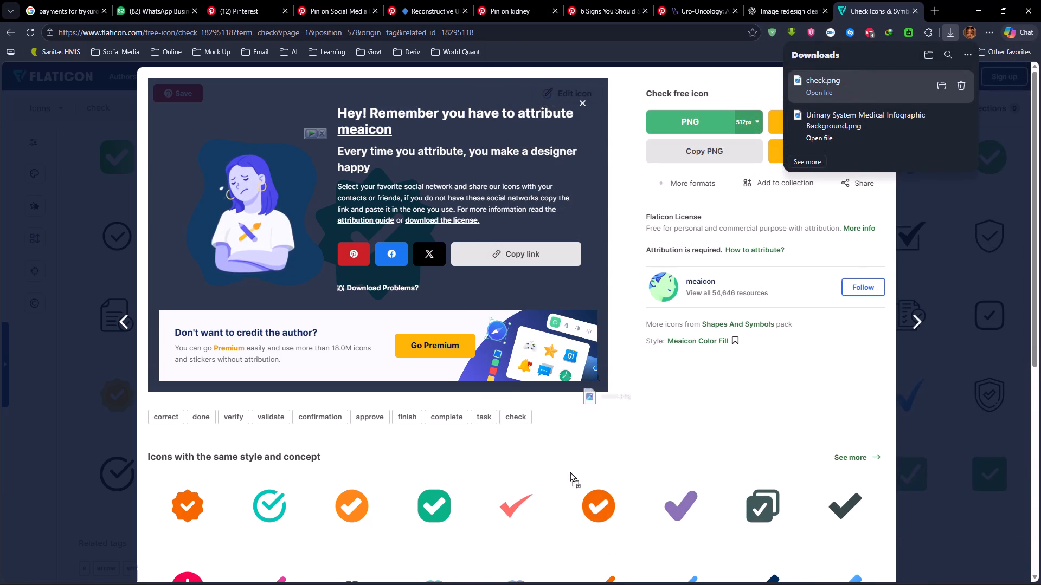
{"action": "left_click_drag", "start_coordinate": [570, 472], "coordinate": [554, 561]}
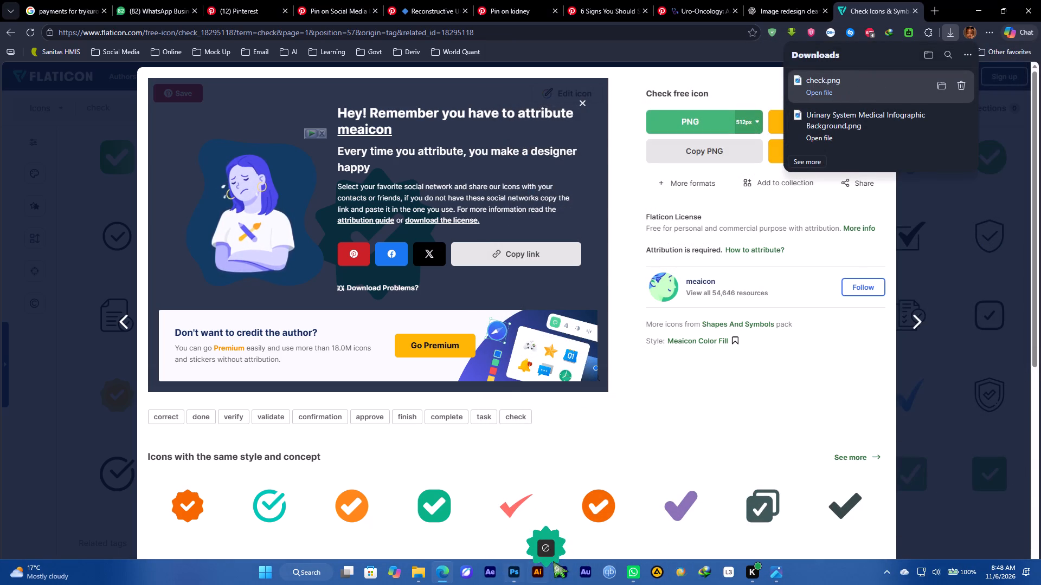
{"action": "left_click_drag", "start_coordinate": [554, 561], "coordinate": [422, 477]}
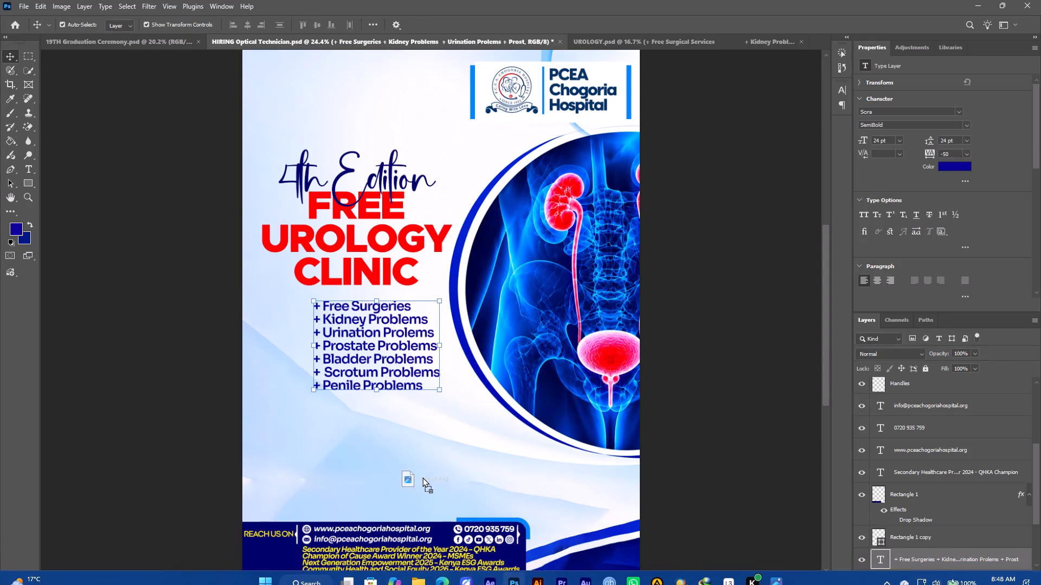
{"action": "left_click_drag", "start_coordinate": [422, 477], "coordinate": [288, 336]}
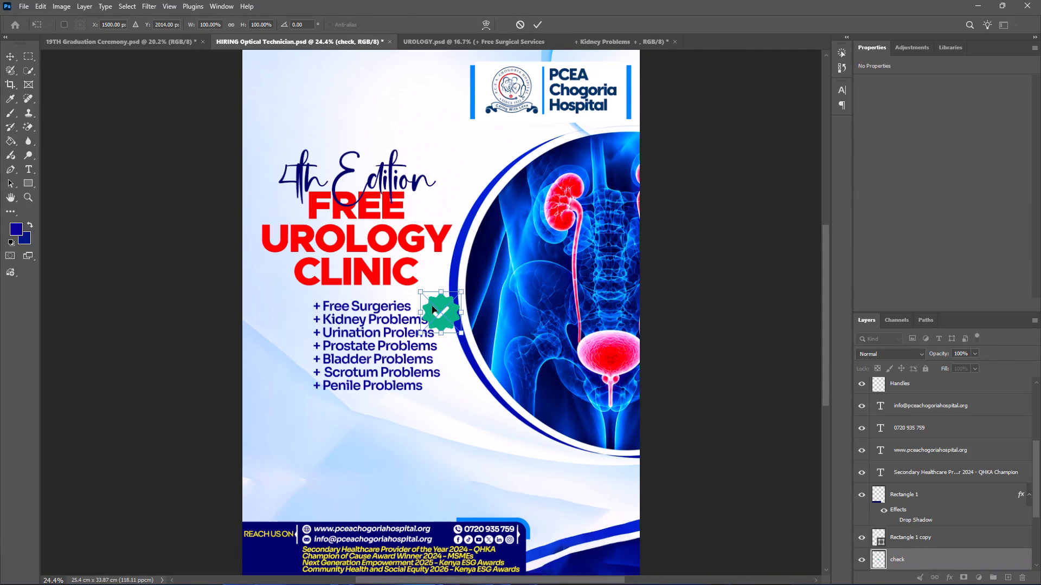
Convert the check layer to a smart object.
{"action": "right_click", "coordinate": [948, 564]}
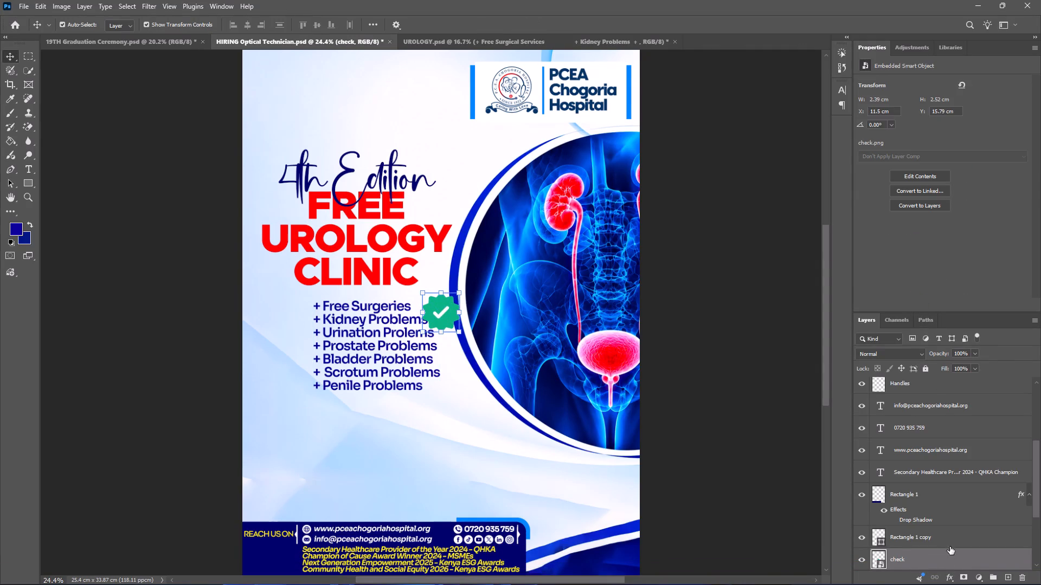
{"action": "right_click", "coordinate": [947, 556]}
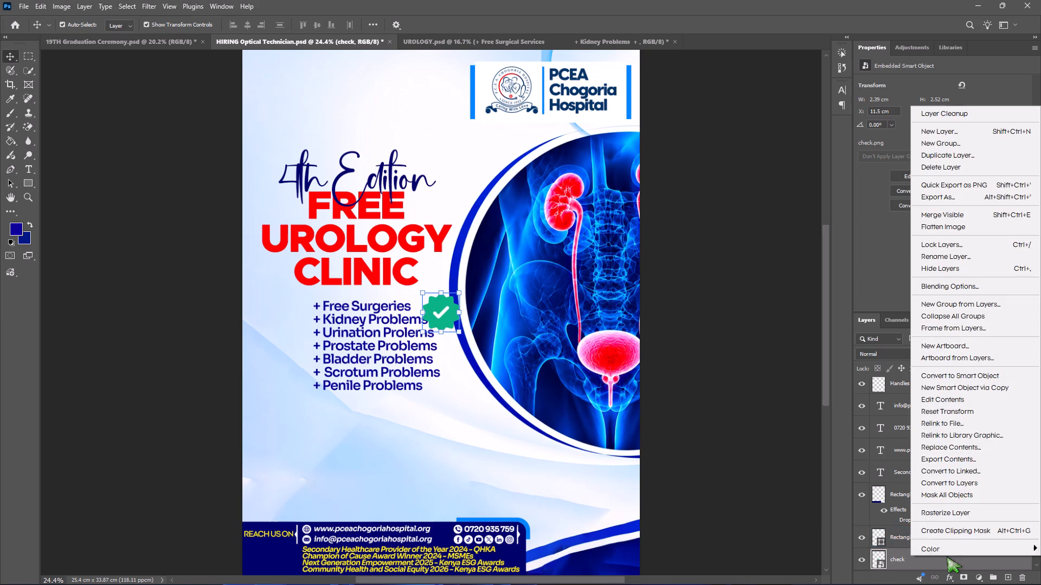
{"action": "left_click", "coordinate": [967, 374]}
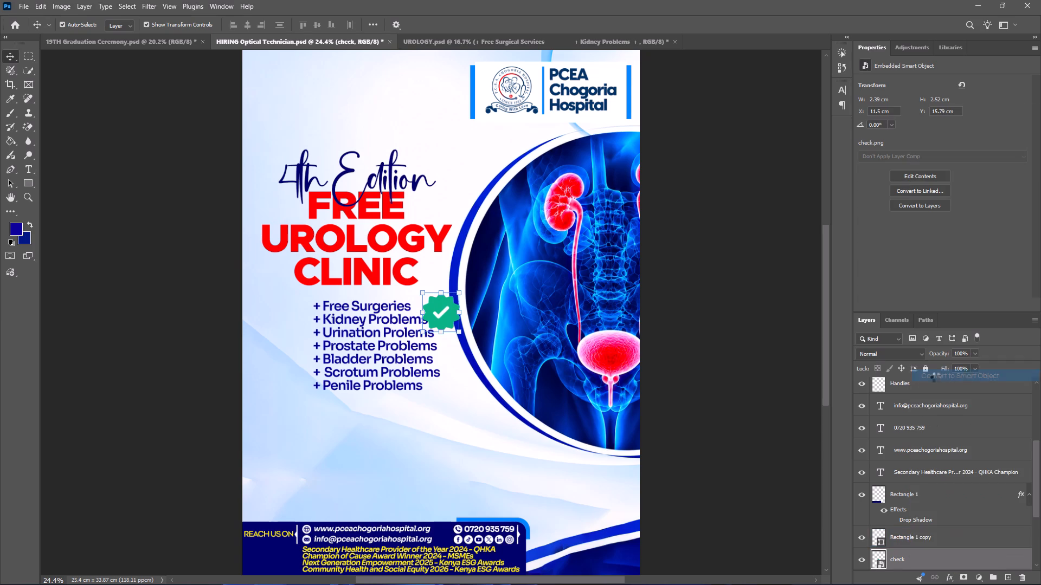
Scale the check icon down proportionally to about 32%, roughly 0.8 cm wide.
{"action": "left_click_drag", "start_coordinate": [462, 311], "coordinate": [407, 311], "text": "shift"}
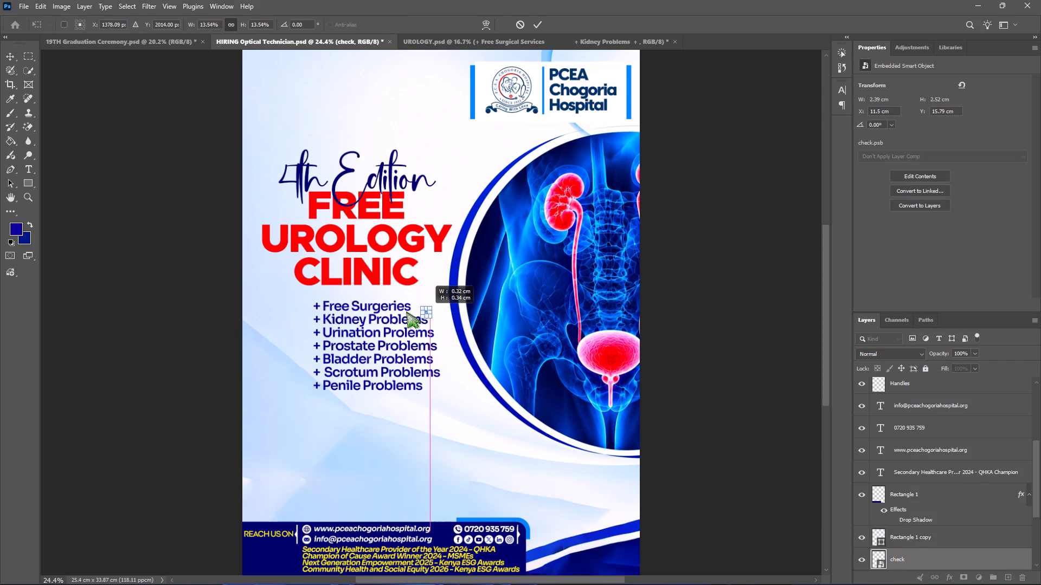
{"action": "left_click_drag", "start_coordinate": [407, 311], "coordinate": [433, 313], "text": "shift"}
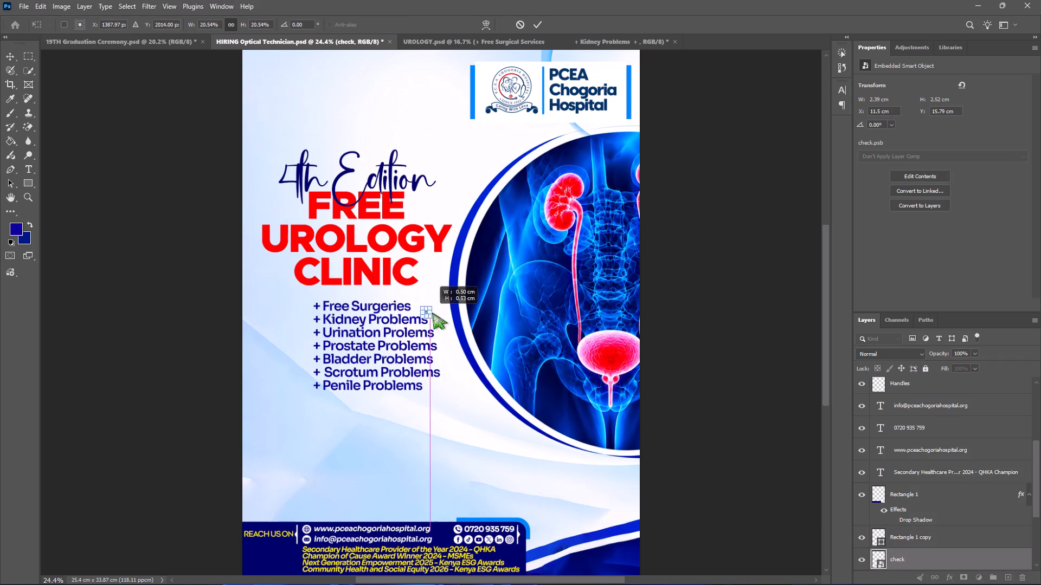
{"action": "left_click_drag", "start_coordinate": [433, 313], "coordinate": [437, 313], "text": "shift"}
{"action": "scroll", "coordinate": [429, 314], "scroll_direction": "up", "scroll_amount": 7, "text": "alt"}
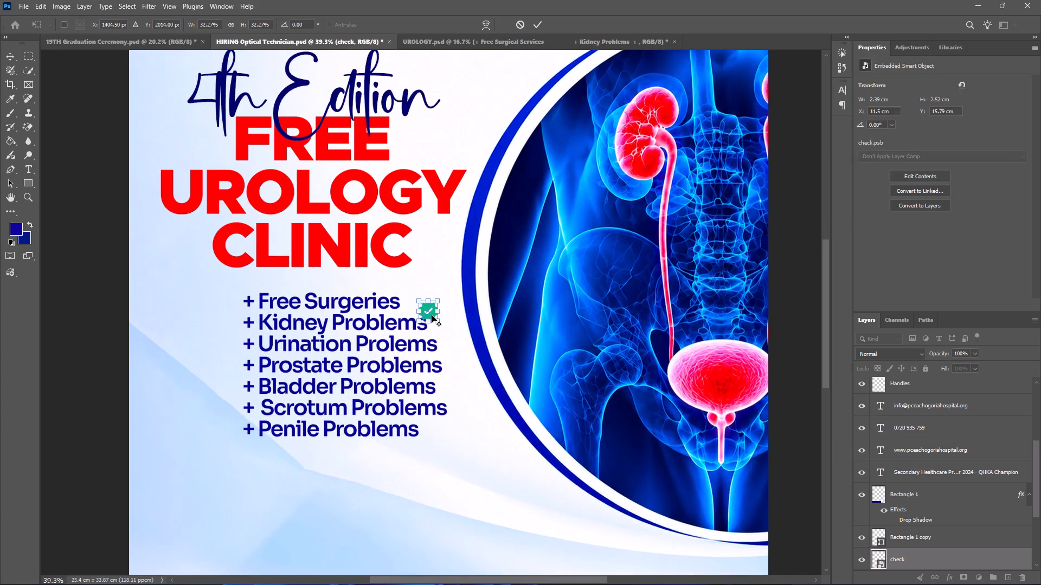
{"action": "left_click_drag", "start_coordinate": [427, 310], "coordinate": [222, 292]}
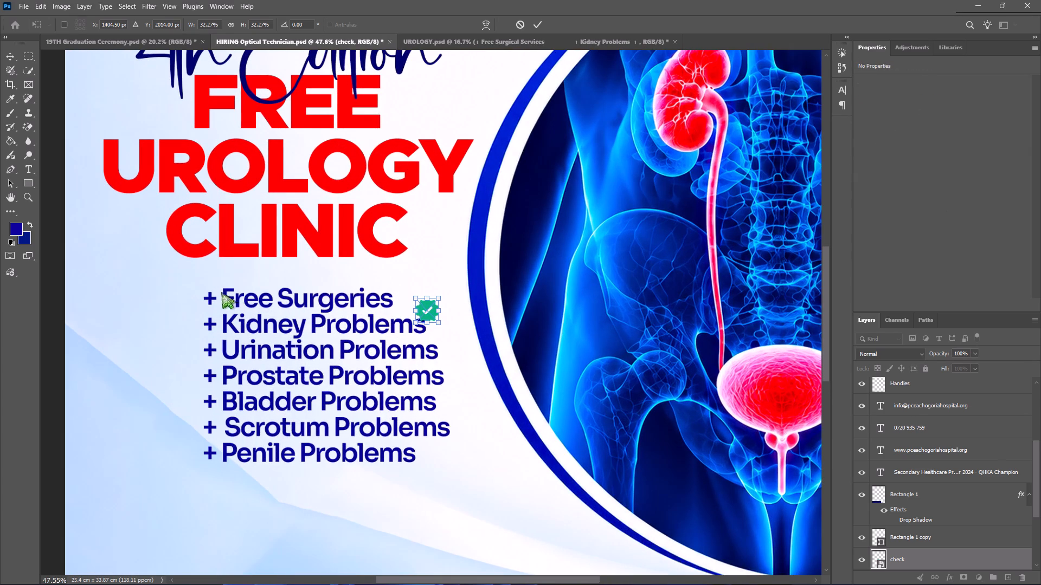
{"action": "left_click_drag", "start_coordinate": [222, 292], "coordinate": [168, 298]}
{"action": "left_click_drag", "start_coordinate": [431, 309], "coordinate": [221, 294]}
{"action": "left_click", "coordinate": [536, 21]}
Move the check icon just before the Free Surgeries line, level with its text.
{"action": "left_click_drag", "start_coordinate": [429, 308], "coordinate": [291, 293]}
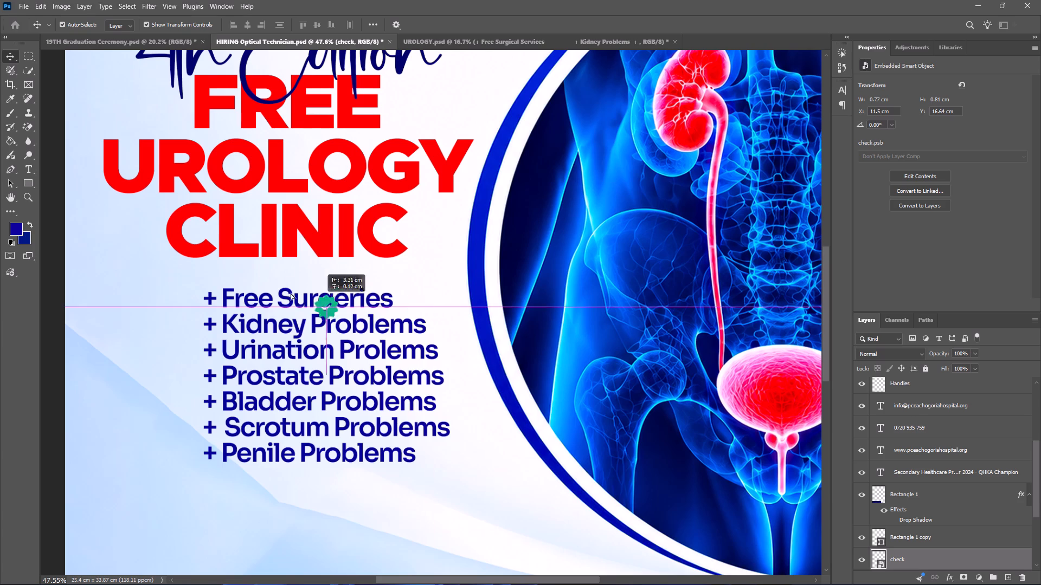
{"action": "left_click_drag", "start_coordinate": [291, 293], "coordinate": [169, 300]}
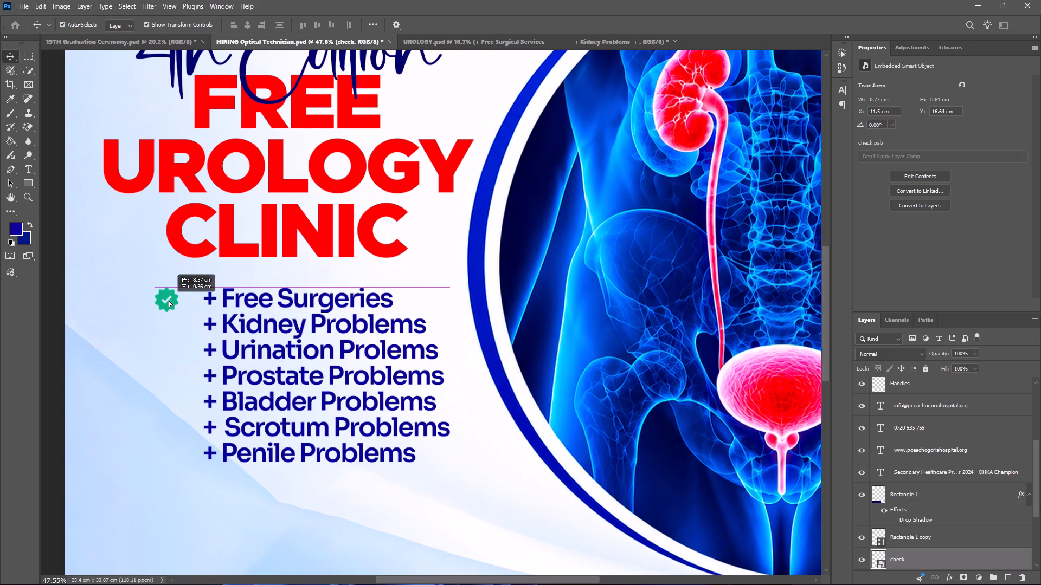
{"action": "left_click_drag", "start_coordinate": [169, 300], "coordinate": [179, 299]}
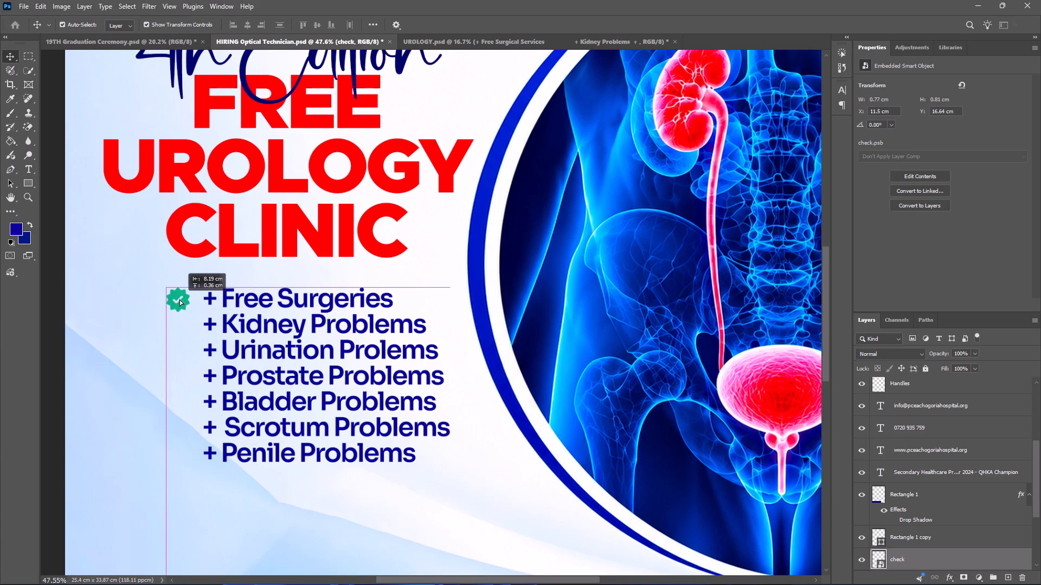
{"action": "left_click_drag", "start_coordinate": [179, 299], "coordinate": [178, 300]}
Delete the plus sign and its following space from all seven lines of the services list.
{"action": "double_click", "coordinate": [286, 303]}
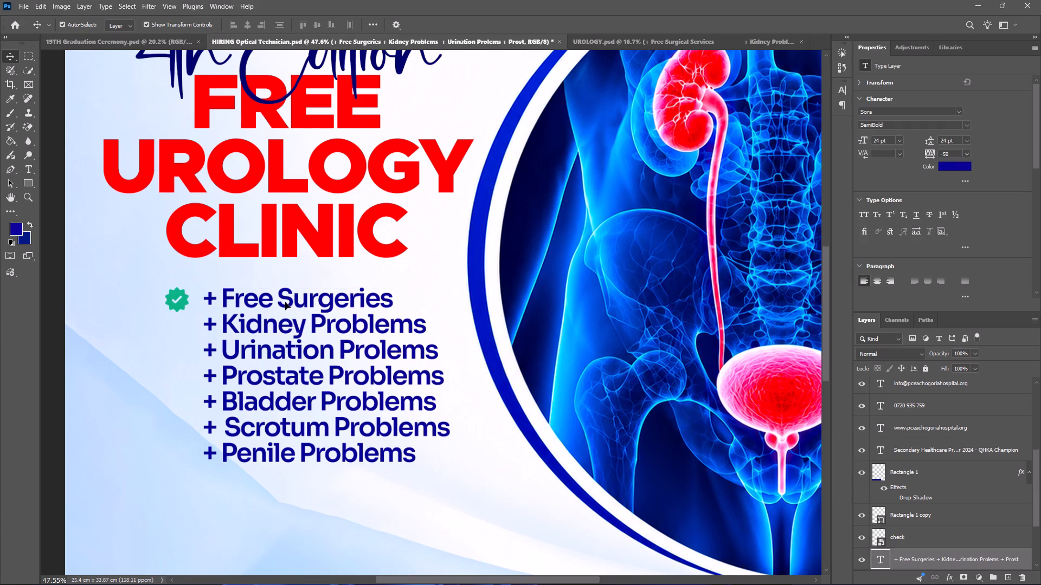
{"action": "double_click", "coordinate": [246, 299]}
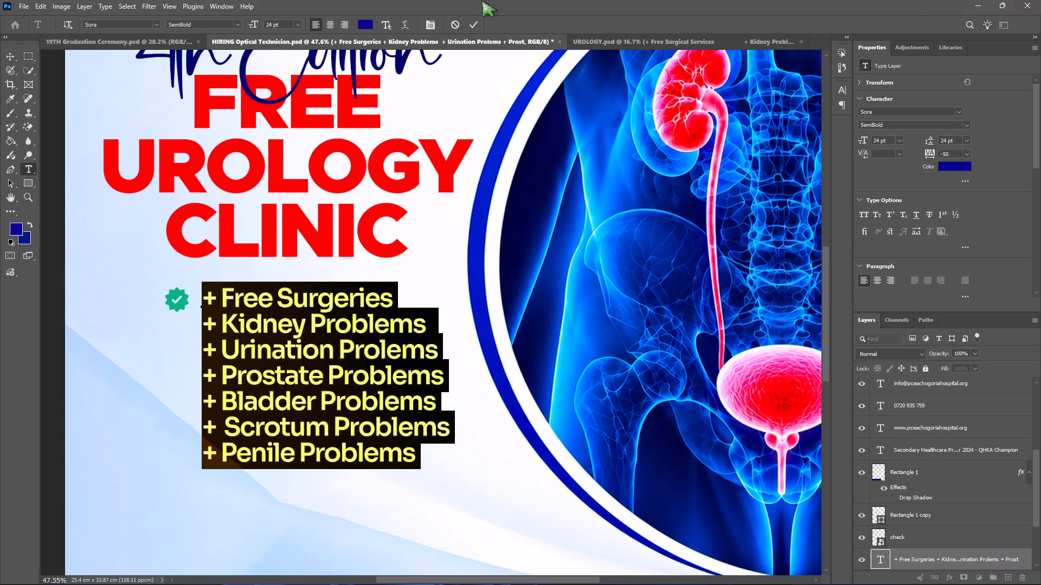
{"action": "left_click_drag", "start_coordinate": [225, 298], "coordinate": [193, 295]}
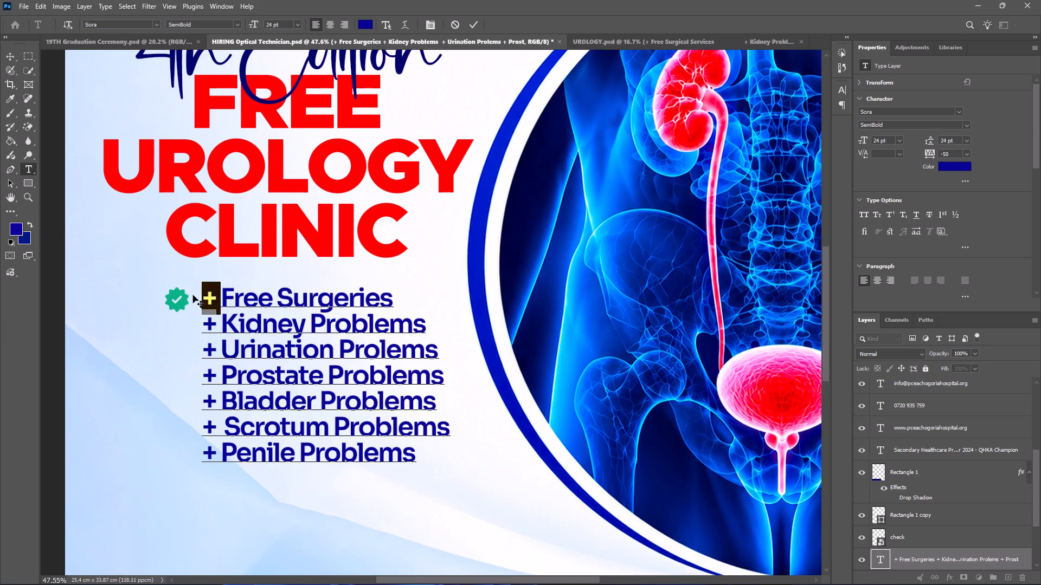
{"action": "key", "text": "Delete"}
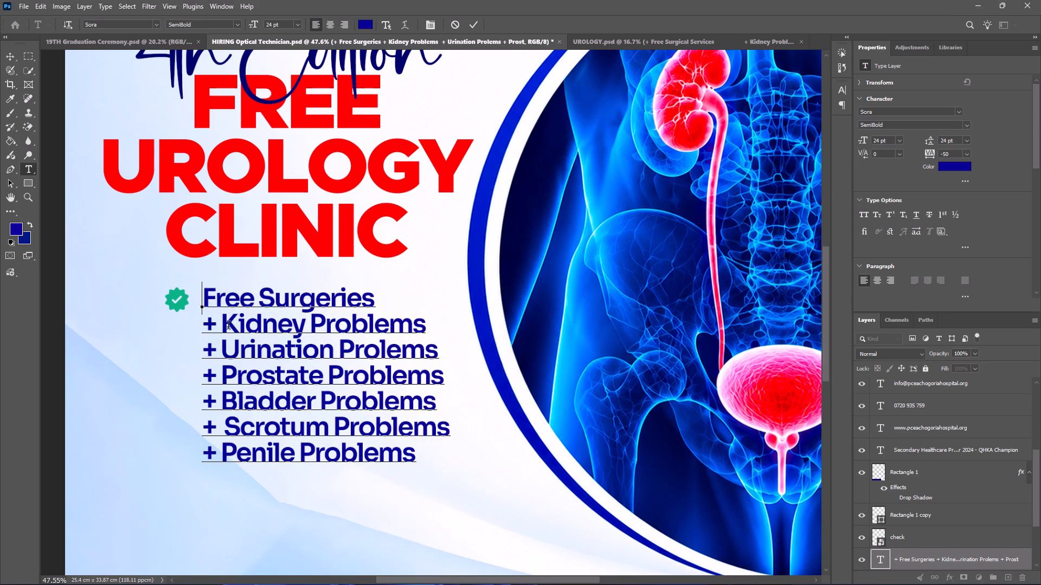
{"action": "left_click_drag", "start_coordinate": [225, 324], "coordinate": [202, 330]}
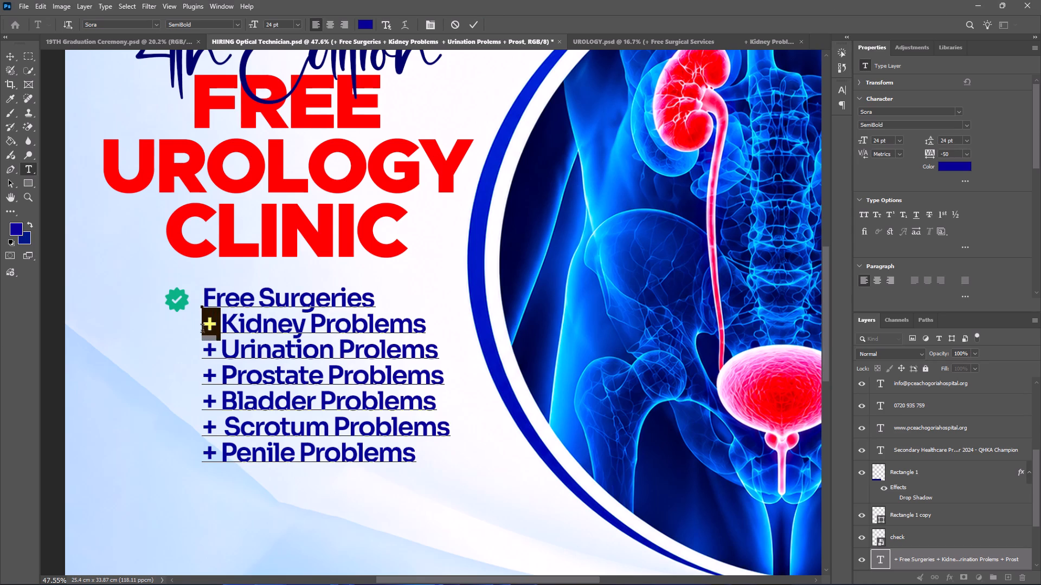
{"action": "key", "text": "BackSpace"}
{"action": "left_click_drag", "start_coordinate": [223, 350], "coordinate": [203, 348]}
{"action": "key", "text": "BackSpace"}
{"action": "left_click_drag", "start_coordinate": [221, 378], "coordinate": [197, 378]}
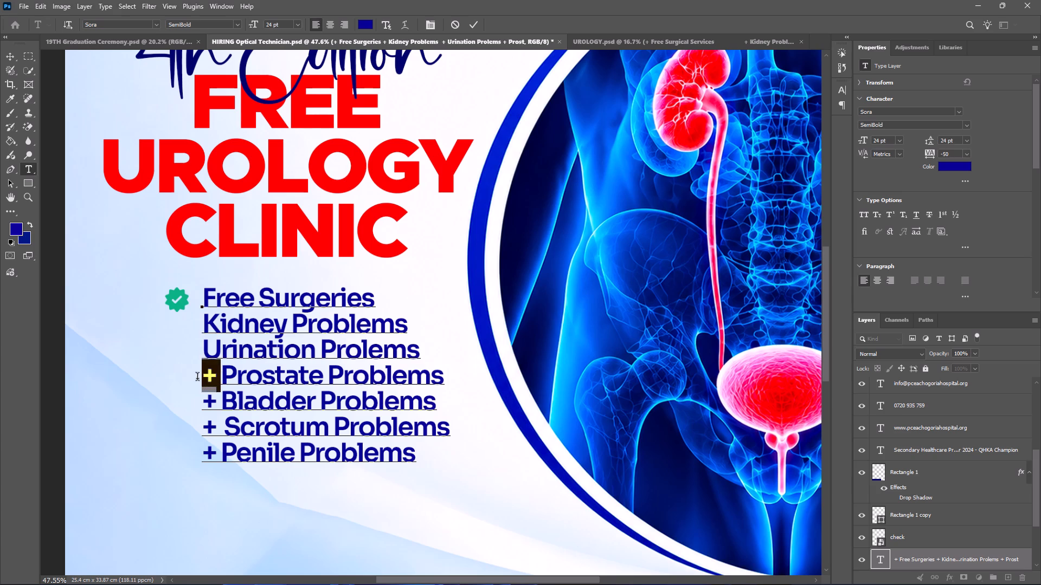
{"action": "left_click_drag", "start_coordinate": [197, 378], "coordinate": [195, 379]}
{"action": "key", "text": "BackSpace"}
{"action": "left_click_drag", "start_coordinate": [218, 401], "coordinate": [200, 401]}
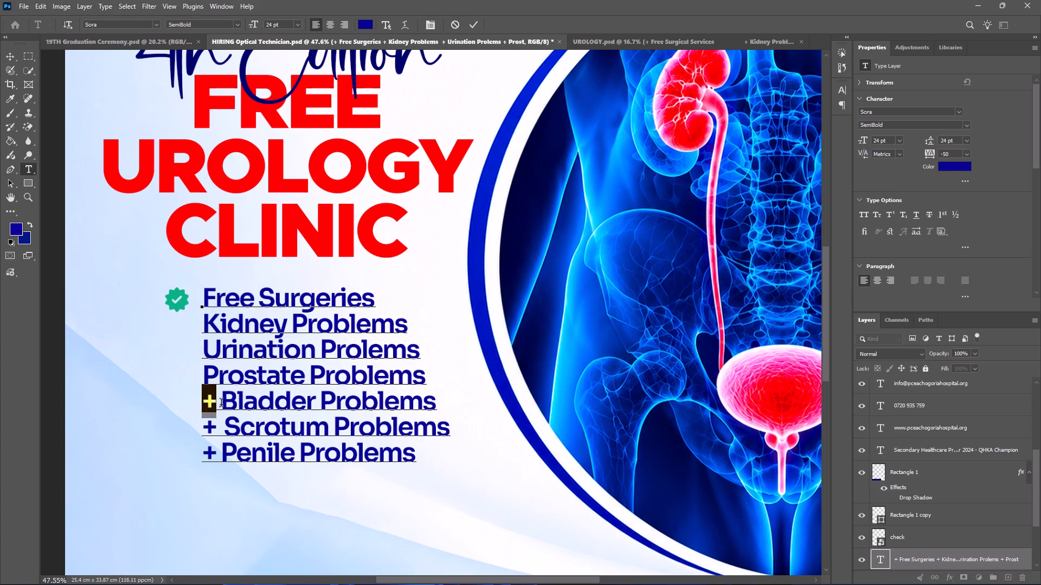
{"action": "left_click_drag", "start_coordinate": [221, 404], "coordinate": [192, 402]}
{"action": "key", "text": "BackSpace"}
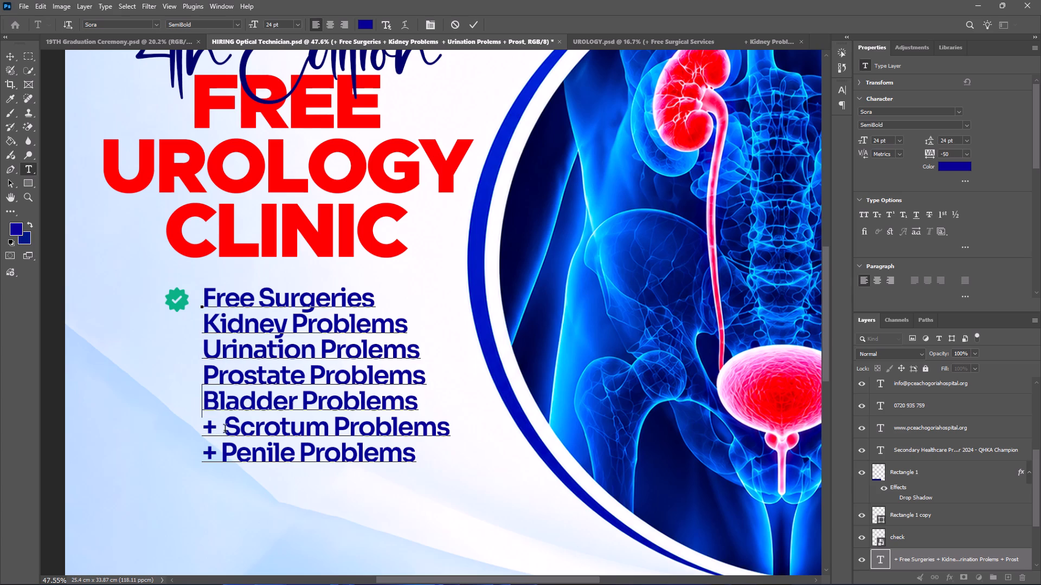
{"action": "left_click_drag", "start_coordinate": [225, 430], "coordinate": [194, 429]}
{"action": "key", "text": "BackSpace"}
{"action": "left_click_drag", "start_coordinate": [223, 453], "coordinate": [170, 454]}
{"action": "key", "text": "BackSpace"}
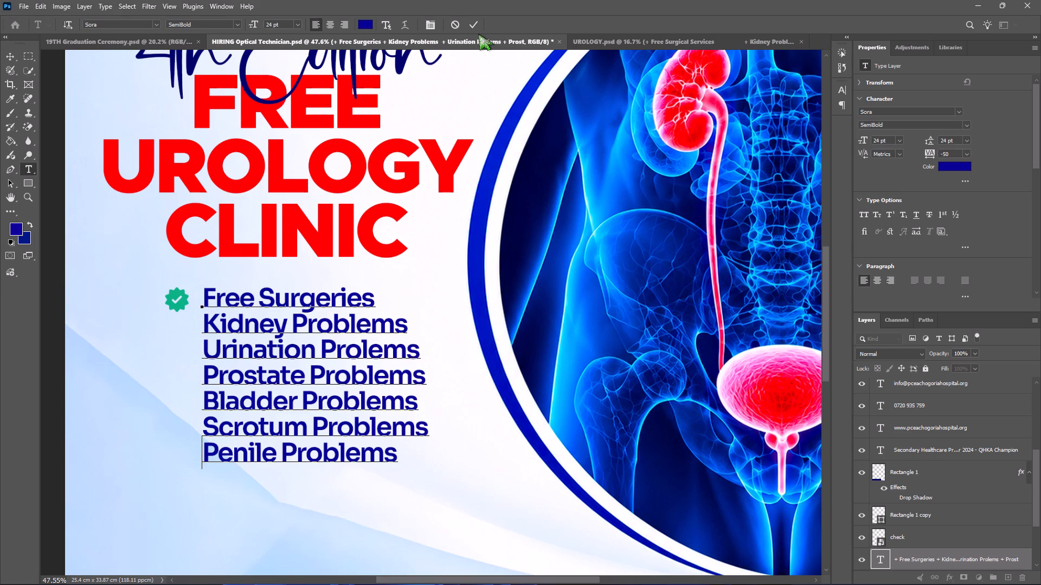
Remove the empty line beneath Penile Problems at the end of the services list.
{"action": "key", "text": "ctrl+a"}
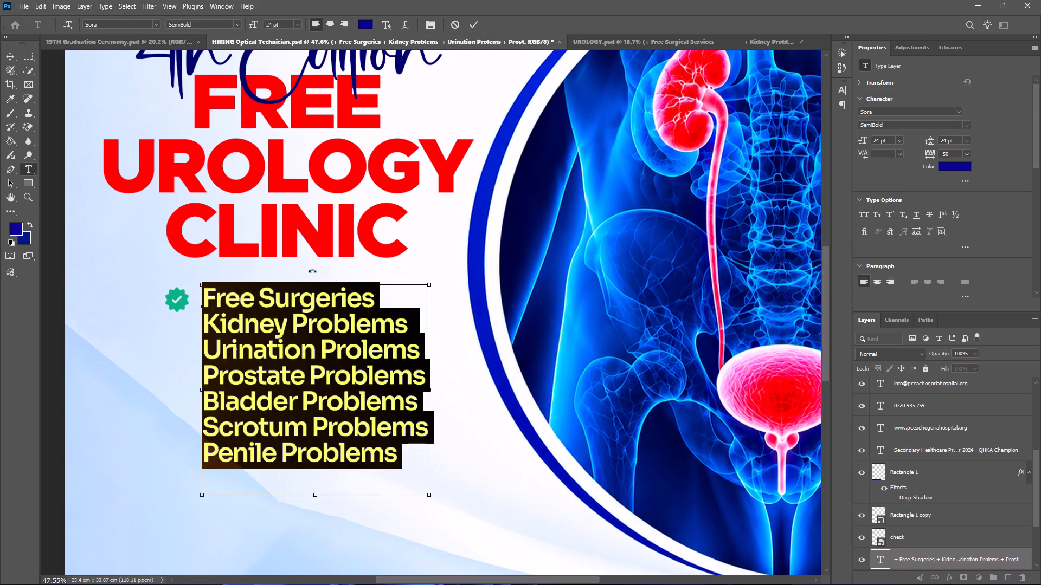
{"action": "left_click_drag", "start_coordinate": [204, 484], "coordinate": [248, 489]}
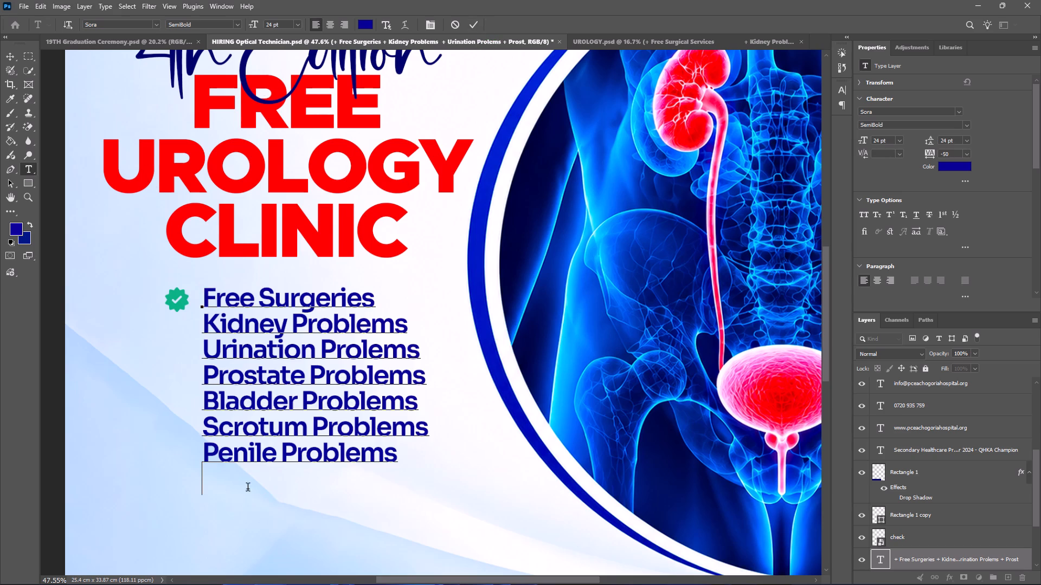
{"action": "left_click_drag", "start_coordinate": [248, 489], "coordinate": [405, 484]}
{"action": "key", "text": "BackSpace"}
Set the font size of the whole services list to 20 pt.
{"action": "key", "text": "ctrl+a"}
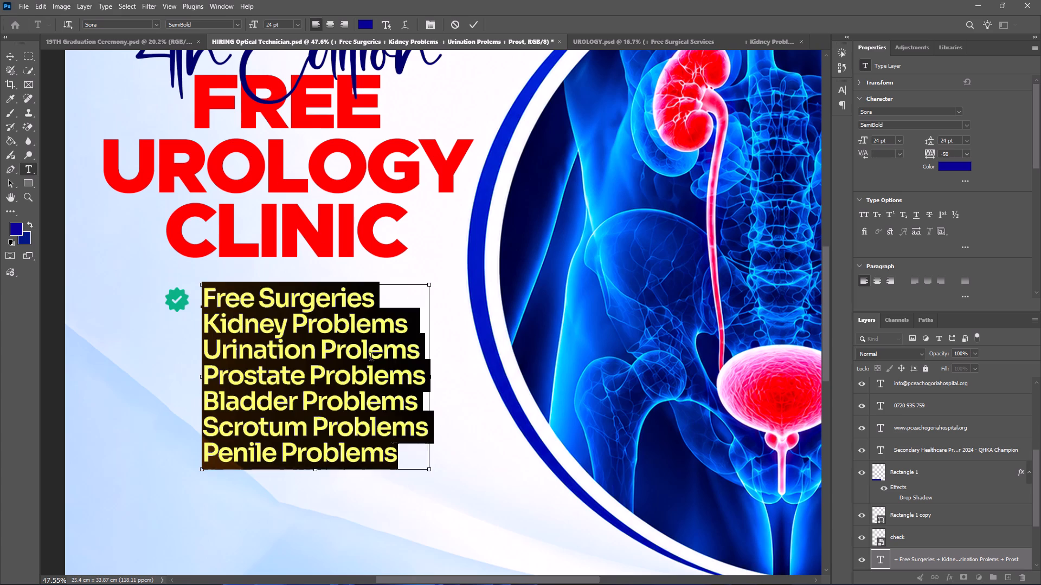
{"action": "left_click_drag", "start_coordinate": [288, 26], "coordinate": [256, 24]}
{"action": "type", "text": "20"}
{"action": "key", "text": "Return"}
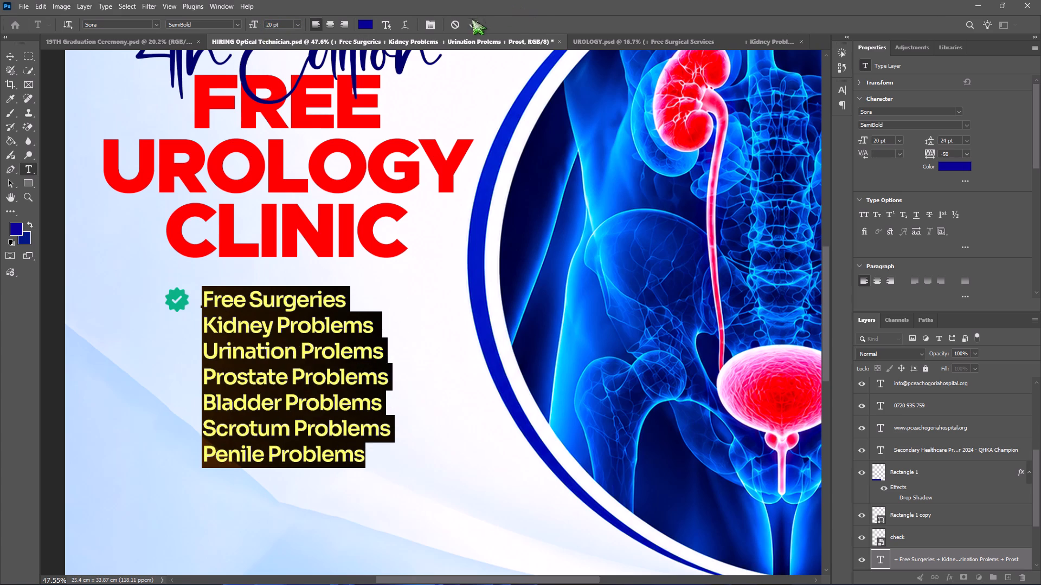
Move the check icon and the services list near the poster's left edge, with Free Surgeries level beside the icon.
{"action": "left_click", "coordinate": [472, 25]}
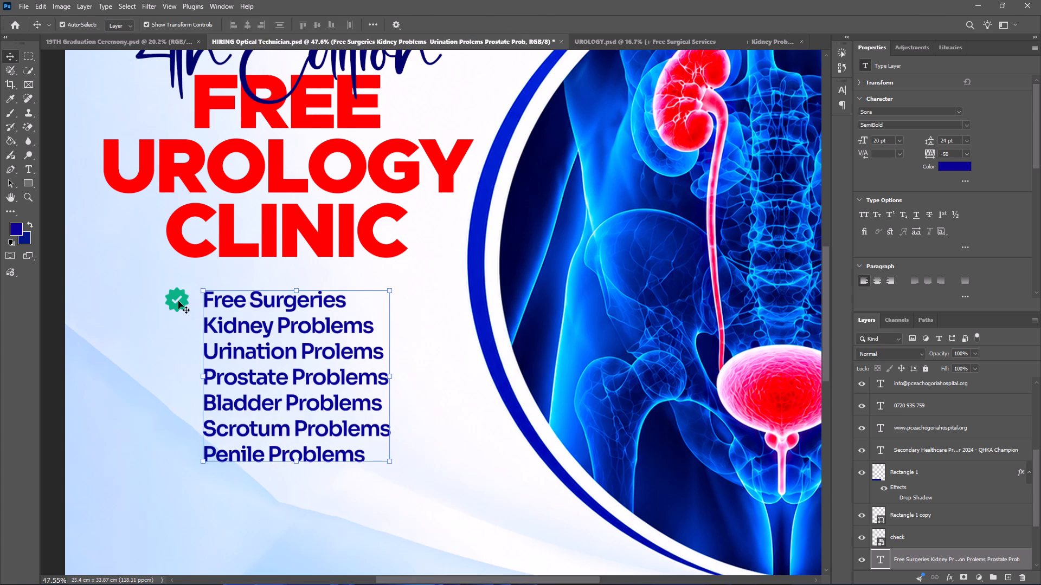
{"action": "left_click", "coordinate": [178, 301]}
{"action": "left_click_drag", "start_coordinate": [177, 296], "coordinate": [88, 297]}
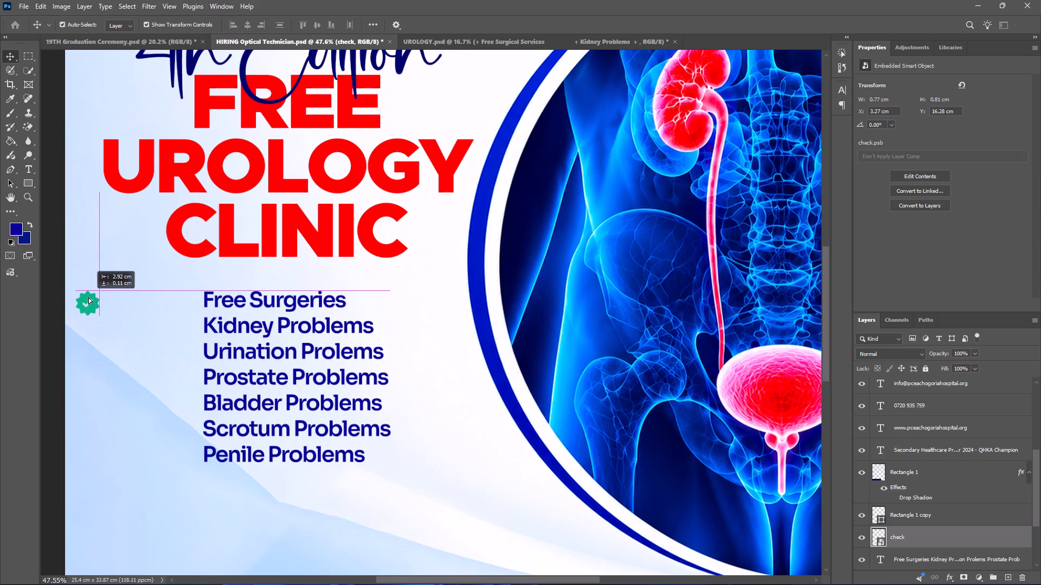
{"action": "left_click_drag", "start_coordinate": [88, 297], "coordinate": [87, 293]}
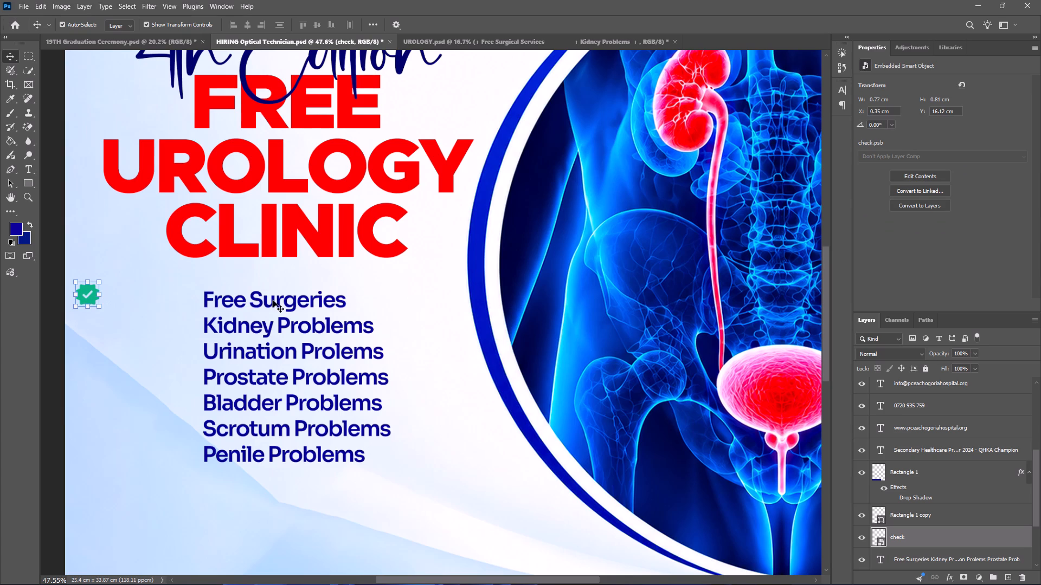
{"action": "left_click_drag", "start_coordinate": [273, 300], "coordinate": [176, 297]}
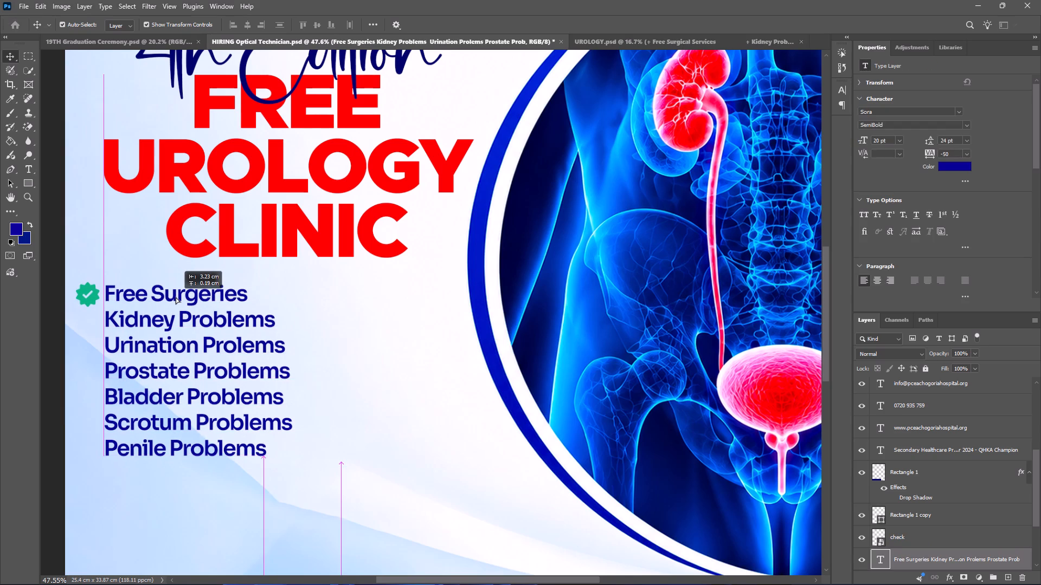
{"action": "left_click_drag", "start_coordinate": [176, 297], "coordinate": [174, 296]}
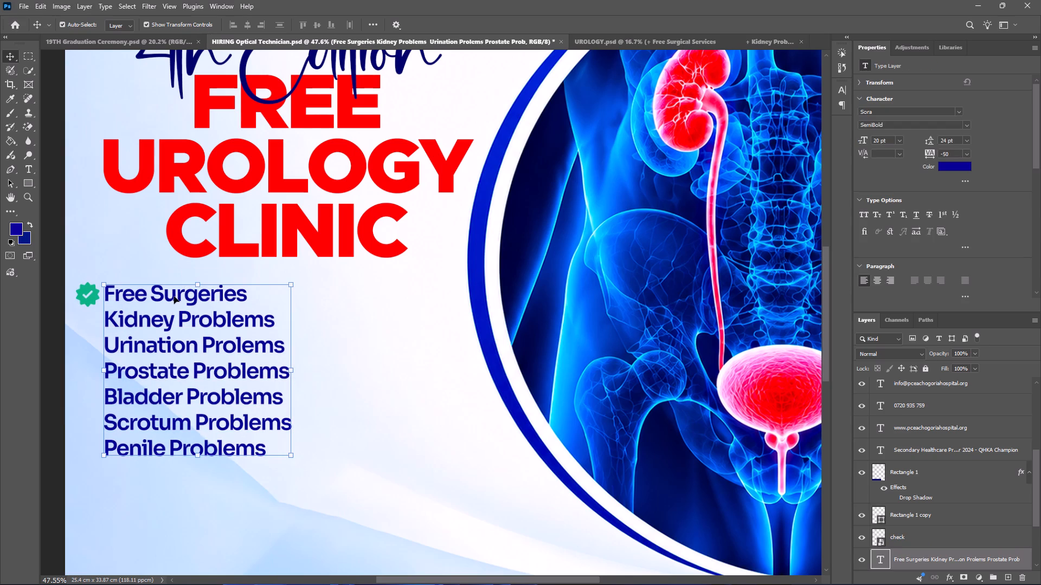
{"action": "key", "text": "Down"}
{"action": "key", "text": "Down"}
{"action": "key", "text": "Down"}
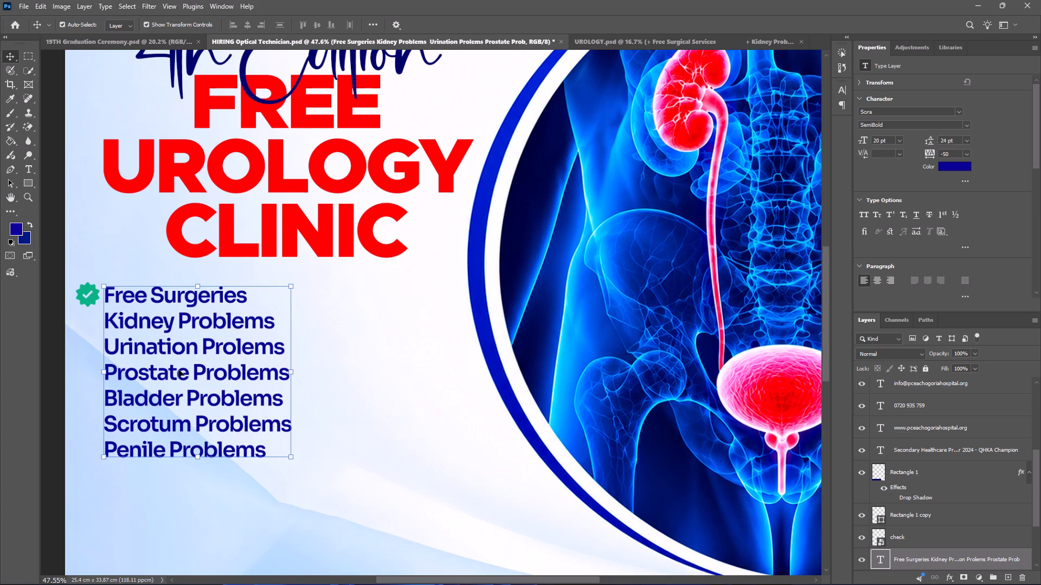
Bring Kidney Problems up onto the Free Surgeries line, separated by tab spacing to start a second column.
{"action": "double_click", "coordinate": [179, 370]}
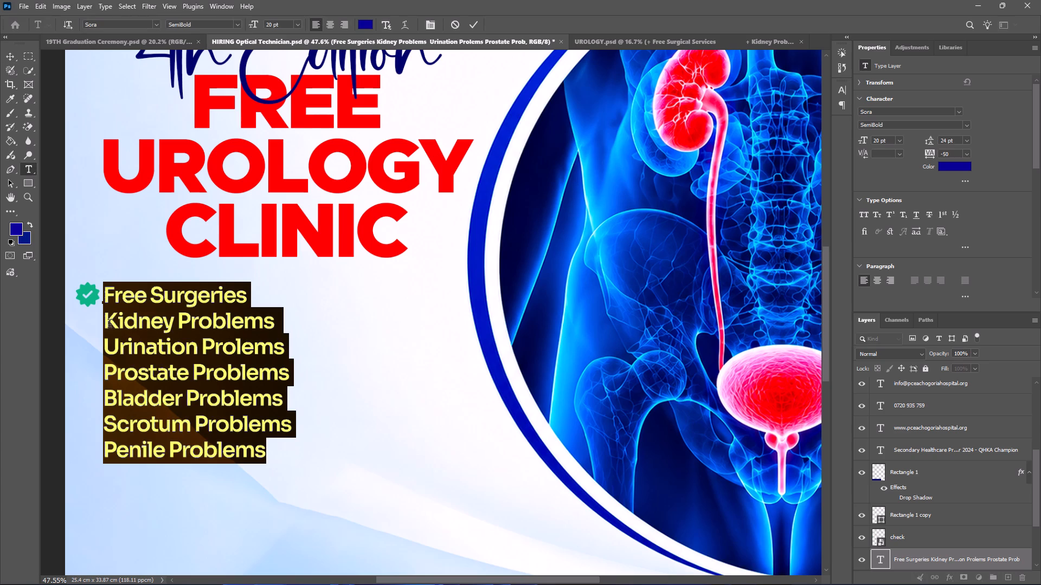
{"action": "left_click", "coordinate": [105, 323]}
{"action": "key", "text": "BackSpace"}
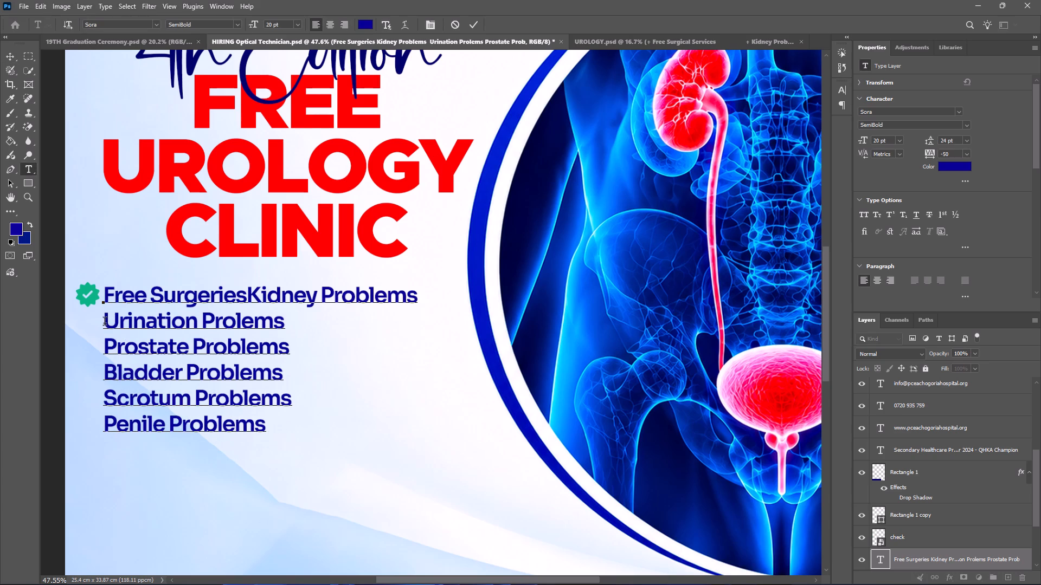
{"action": "key", "text": "Tab"}
{"action": "key", "text": "Tab"}
{"action": "key", "text": "Tab"}
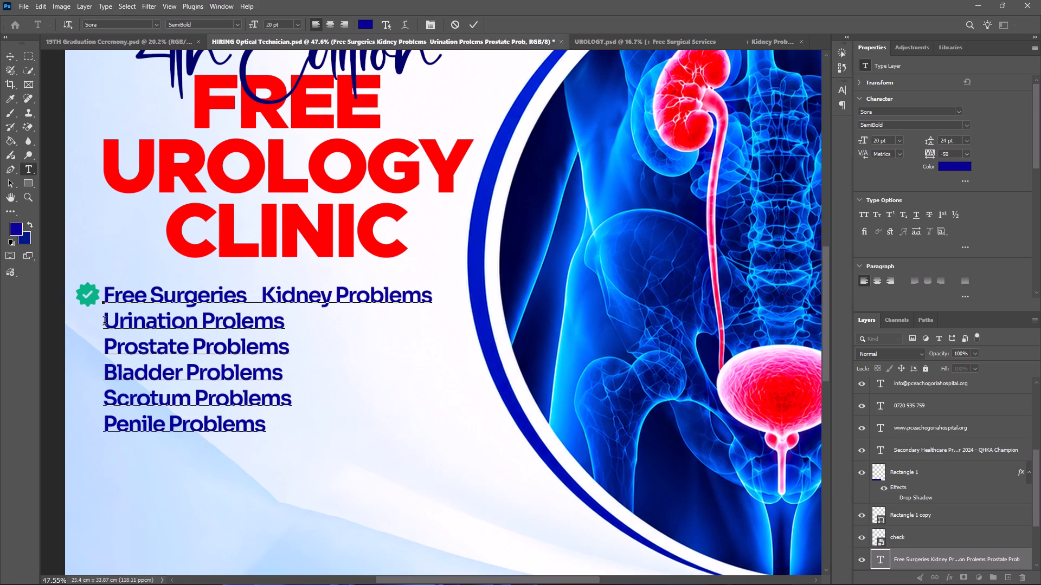
{"action": "key", "text": "Tab"}
{"action": "key", "text": "Tab"}
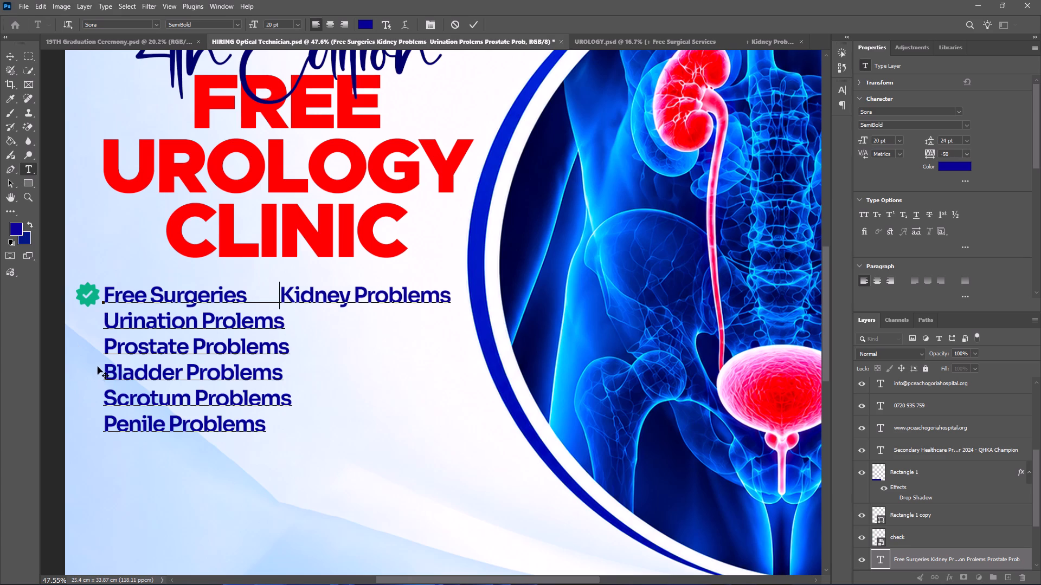
{"action": "key", "text": "Tab"}
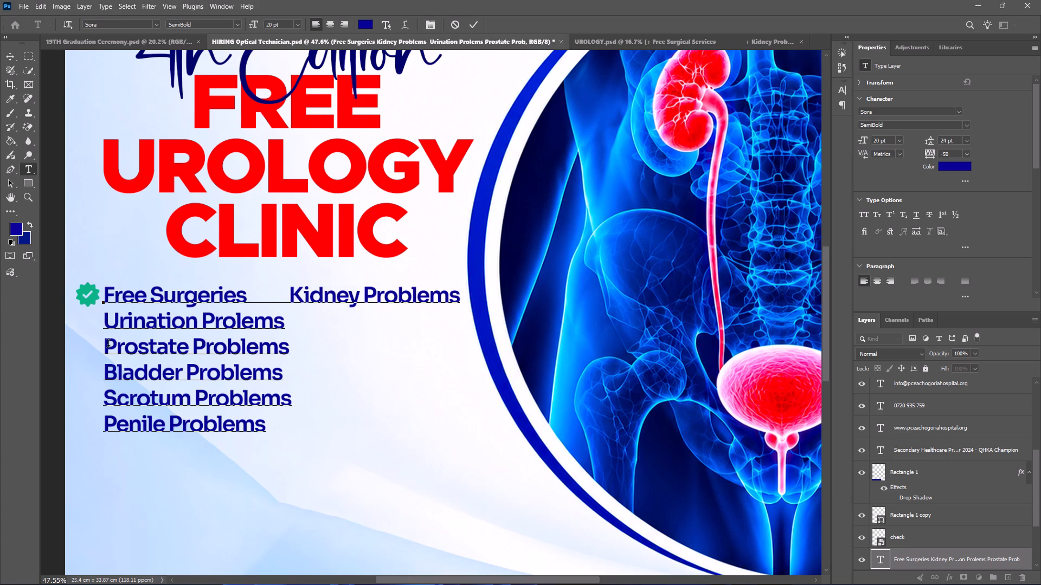
Bring Prostate Problems up onto the Urination Prolems line and tab it and Kidney Problems into an aligned second column.
{"action": "left_click", "coordinate": [105, 347]}
{"action": "key", "text": "BackSpace"}
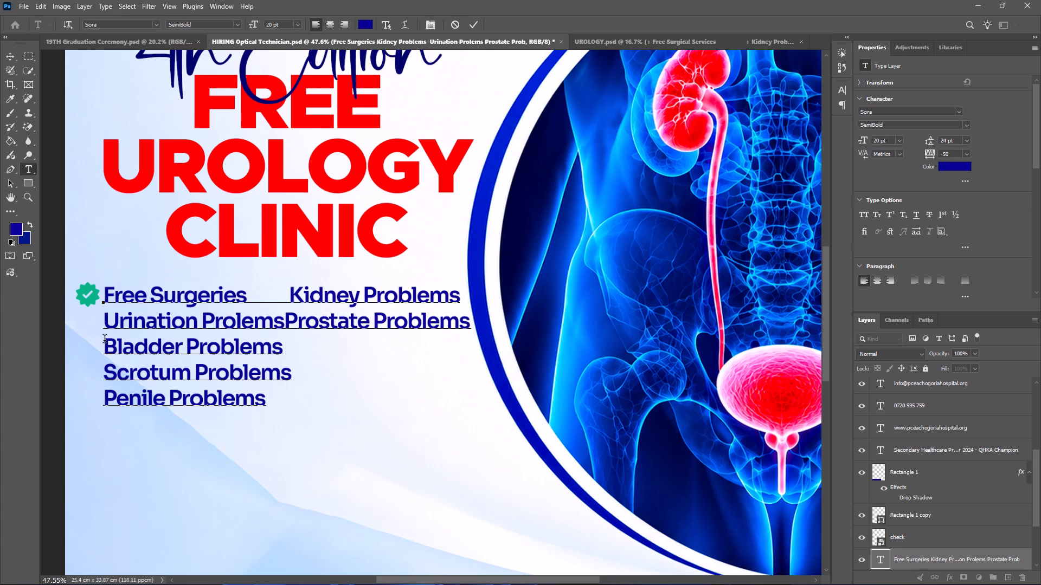
{"action": "key", "text": "Tab"}
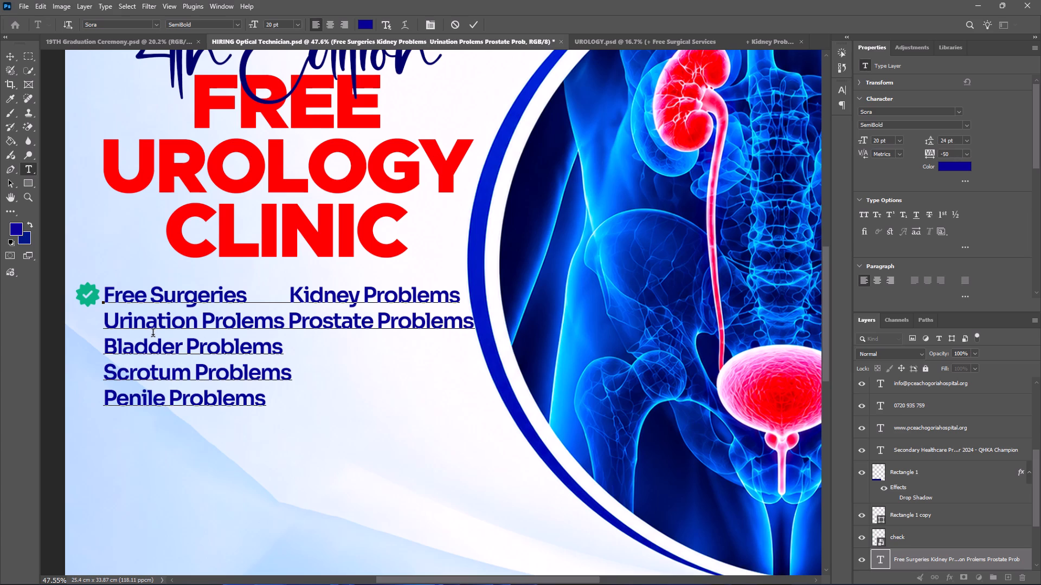
{"action": "key", "text": "Tab"}
{"action": "key", "text": "Tab"}
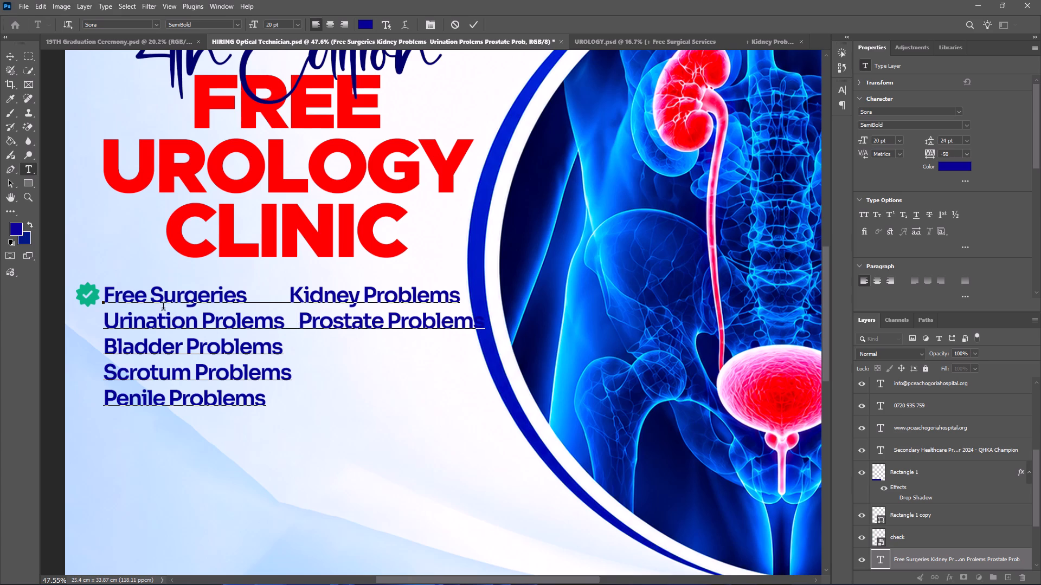
{"action": "key", "text": "Tab"}
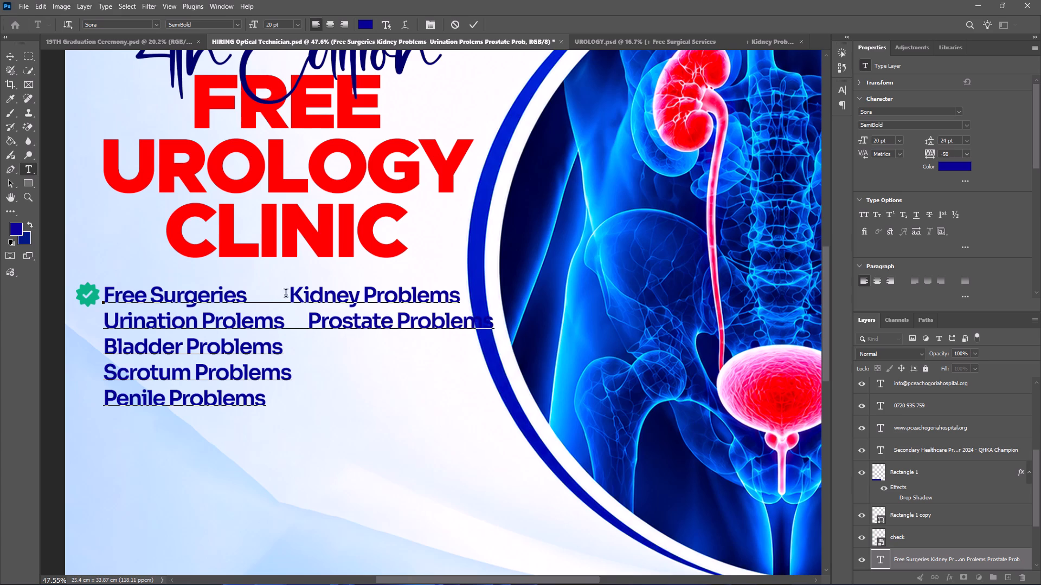
{"action": "left_click", "coordinate": [291, 294]}
{"action": "key", "text": "Tab"}
{"action": "key", "text": "Tab"}
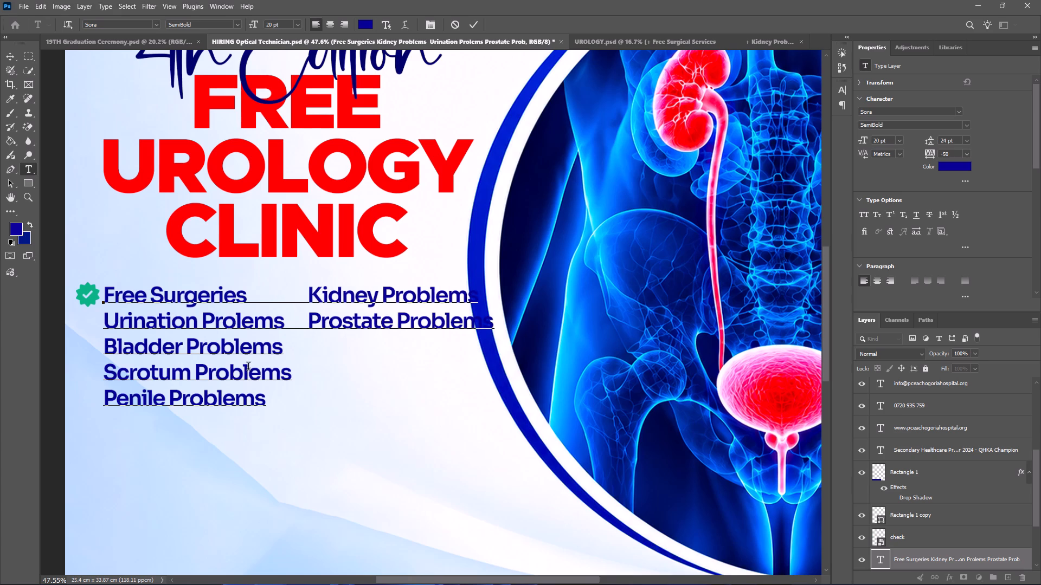
Bring Scrotum Problems up onto the Bladder Problems line, aligned with the second column, and commit the text.
{"action": "left_click", "coordinate": [109, 374]}
{"action": "key", "text": "BackSpace"}
{"action": "key", "text": "Tab"}
{"action": "key", "text": "Tab"}
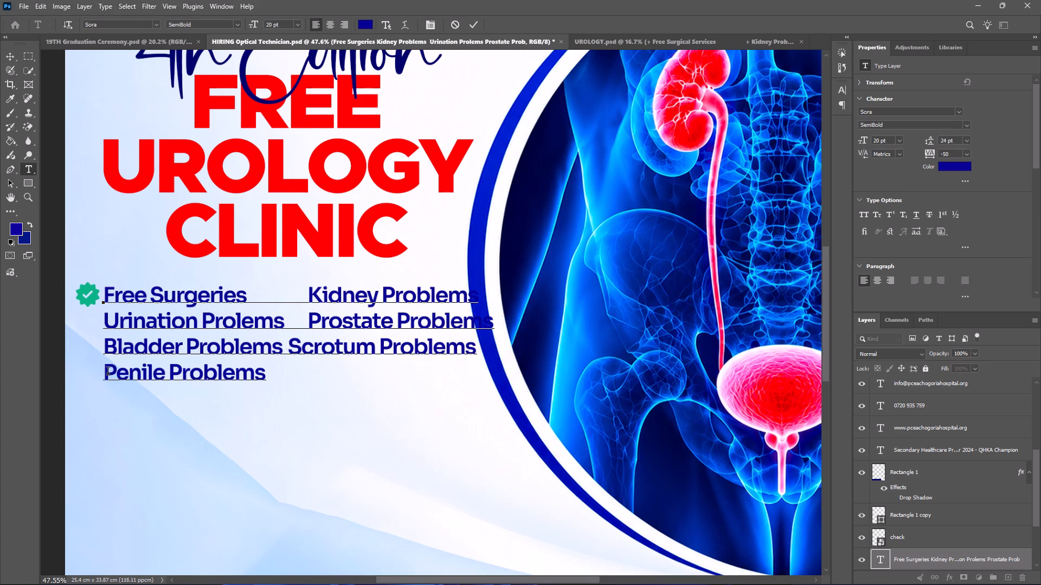
{"action": "key", "text": "Tab"}
{"action": "key", "text": "Tab"}
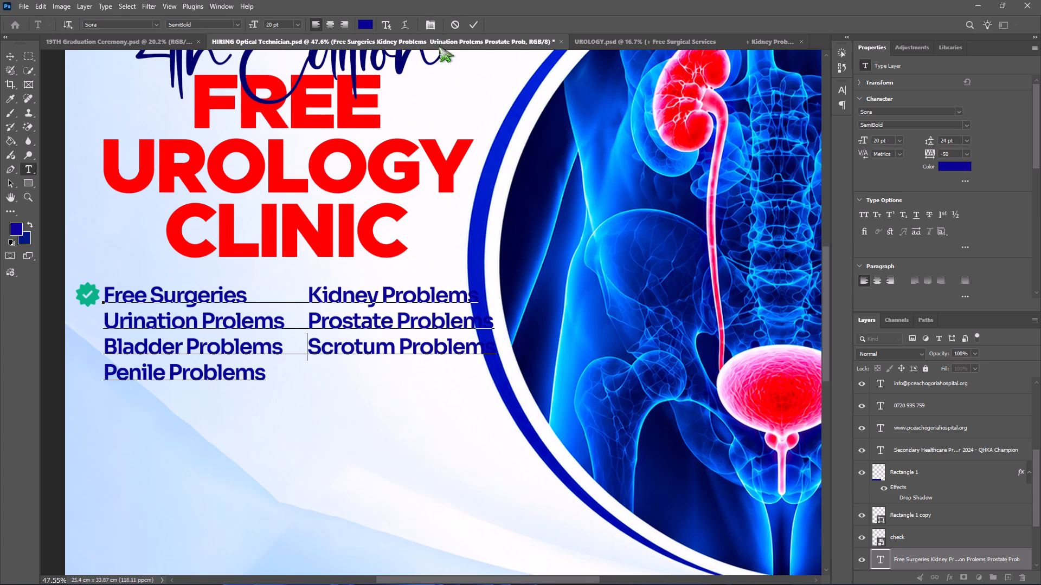
{"action": "left_click", "coordinate": [471, 25]}
Move the two-column services list about 0.7 cm down and slightly left, clear of the blue arc.
{"action": "left_click_drag", "start_coordinate": [197, 348], "coordinate": [191, 363]}
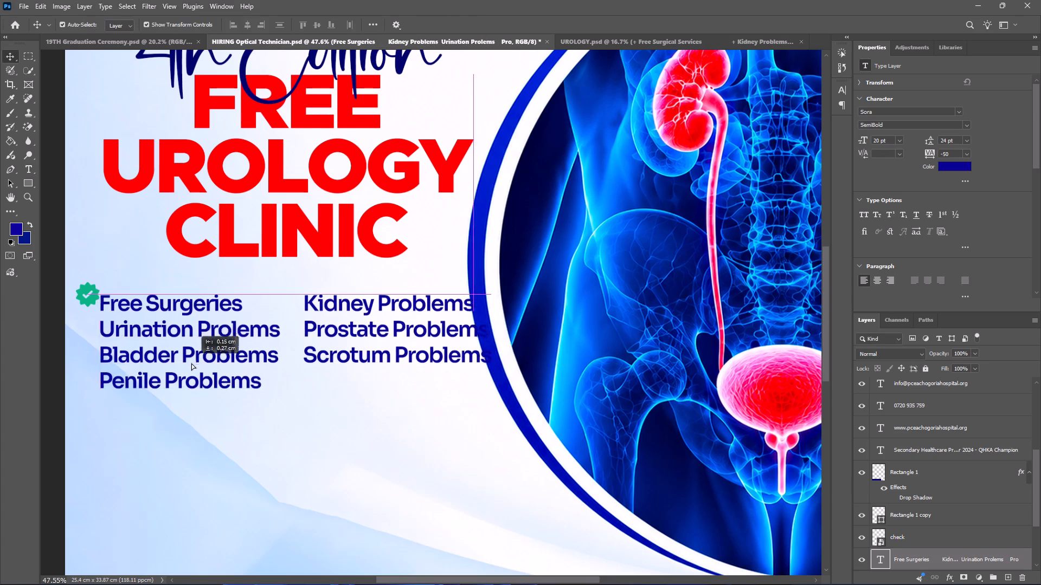
{"action": "left_click_drag", "start_coordinate": [191, 363], "coordinate": [177, 369]}
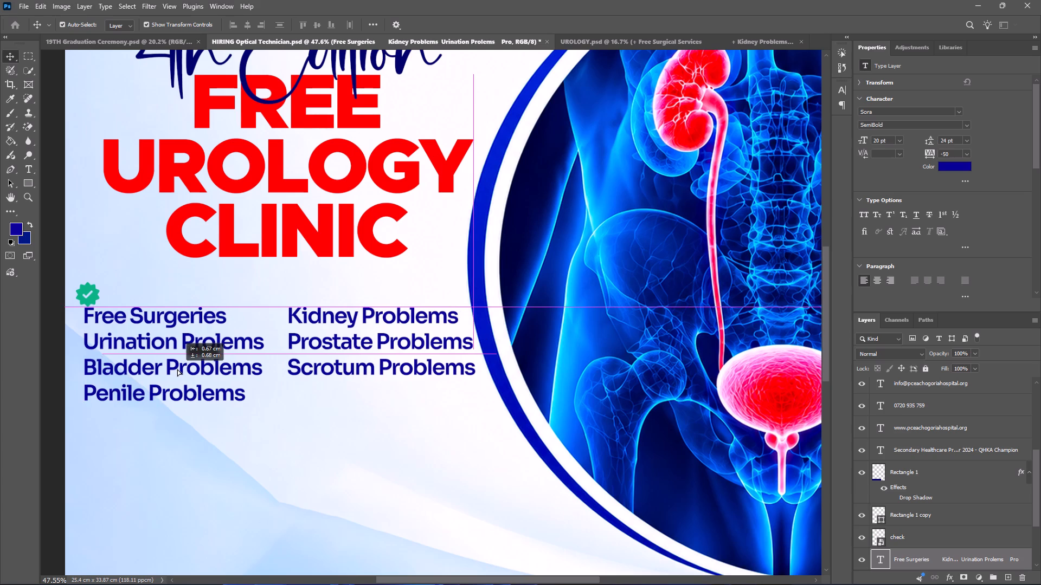
{"action": "left_click_drag", "start_coordinate": [177, 369], "coordinate": [183, 369]}
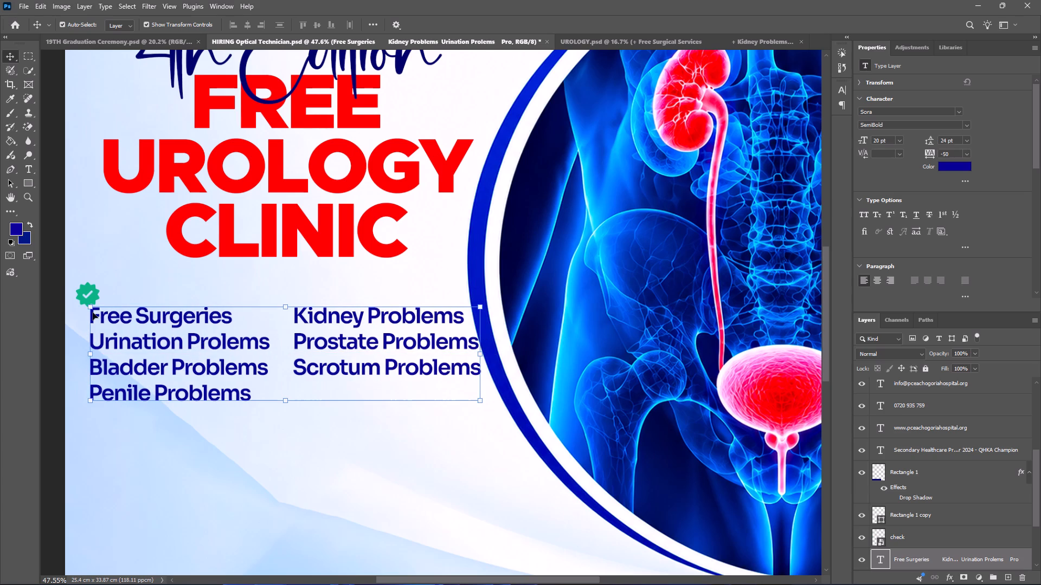
Shrink the check icon to about 0.51 by 0.53 cm and place it directly before Free Surgeries, level with the text.
{"action": "left_click", "coordinate": [87, 289]}
{"action": "left_click_drag", "start_coordinate": [85, 293], "coordinate": [74, 308]}
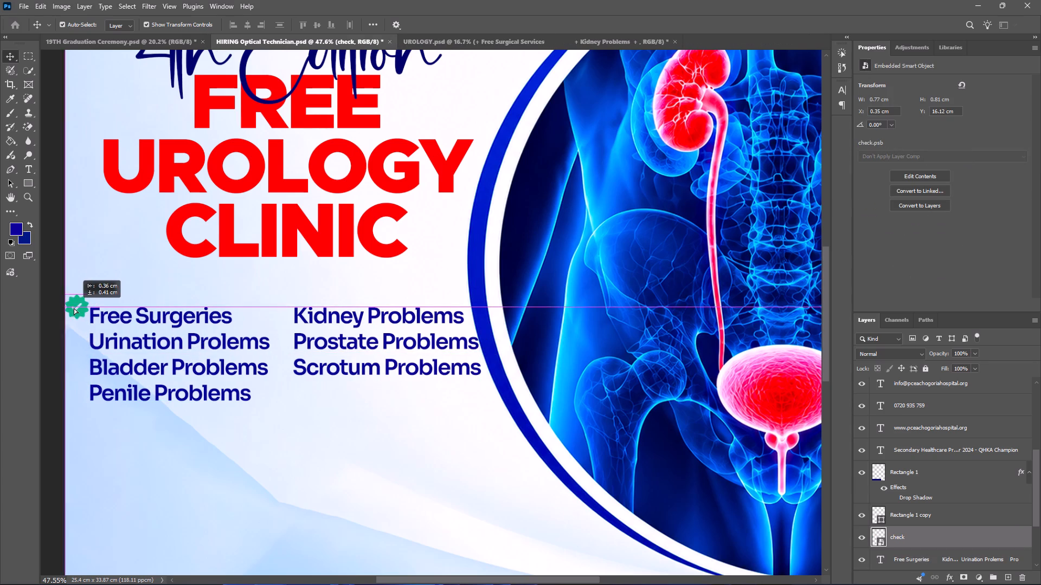
{"action": "left_click_drag", "start_coordinate": [74, 308], "coordinate": [73, 312]}
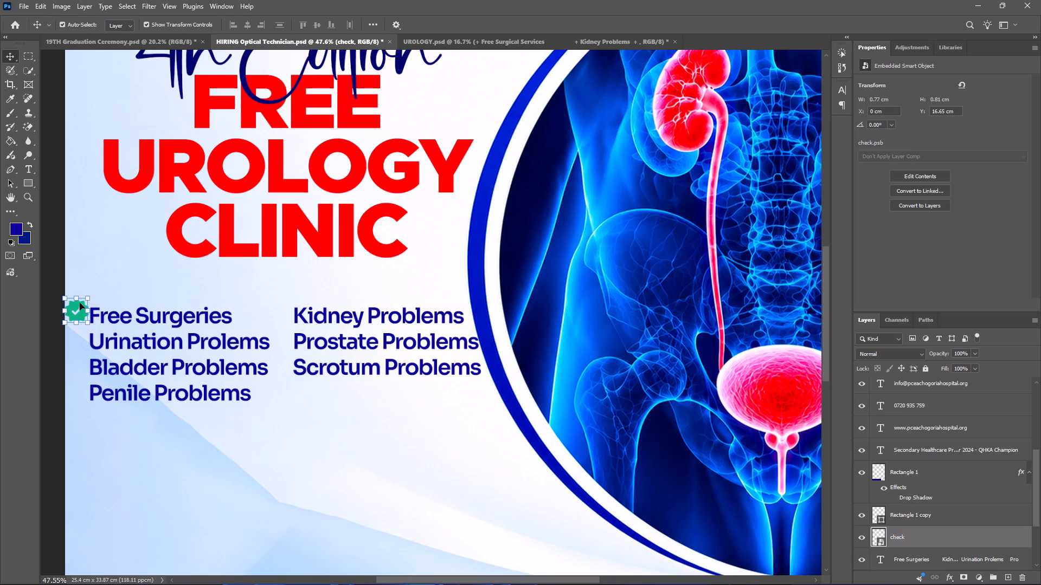
{"action": "left_click_drag", "start_coordinate": [76, 297], "coordinate": [75, 303], "text": "shift"}
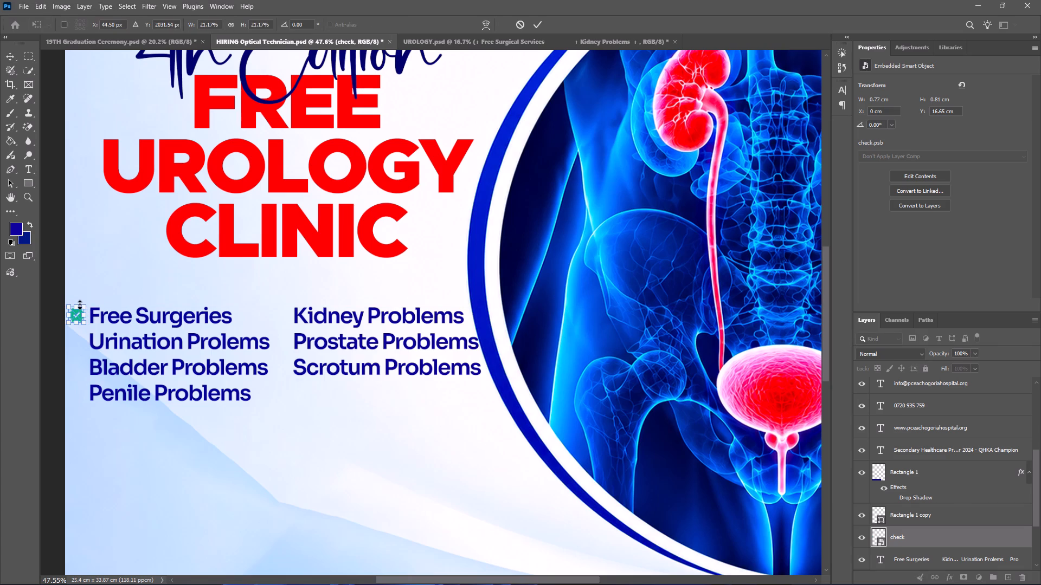
{"action": "key", "text": "Right"}
{"action": "key", "text": "Right"}
{"action": "key", "text": "Right"}
{"action": "key", "text": "Right"}
{"action": "key", "text": "Right"}
{"action": "key", "text": "Right"}
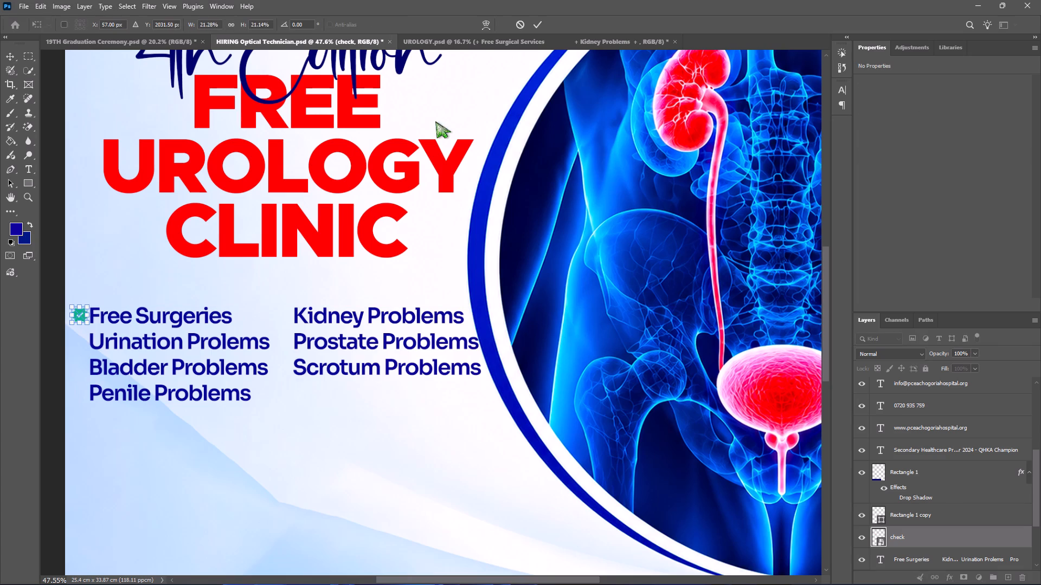
{"action": "left_click", "coordinate": [537, 22]}
{"action": "left_click", "coordinate": [260, 447]}
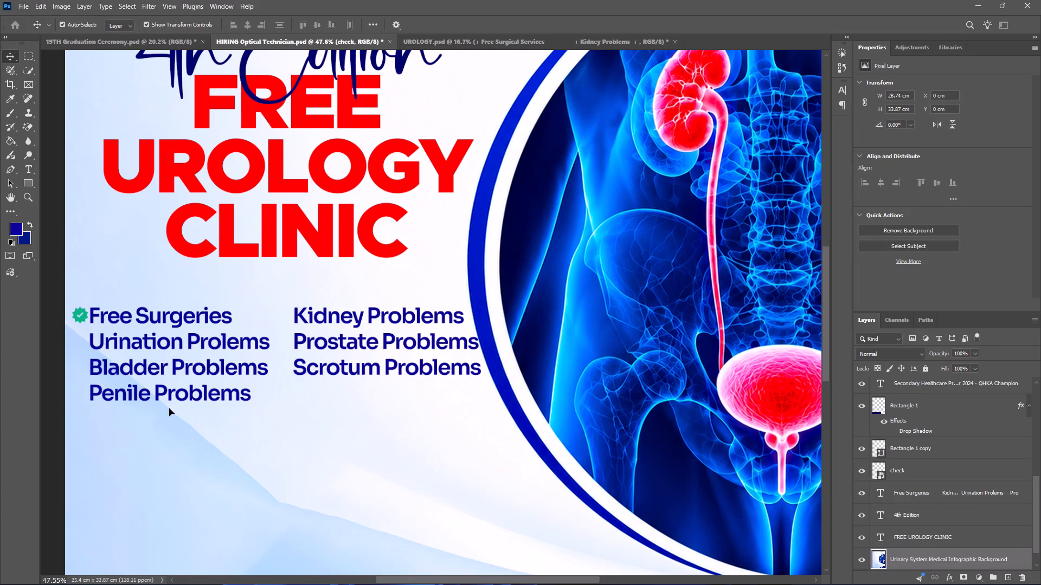
Duplicate the check icon horizontally to just before Kidney Problems.
{"action": "left_click", "coordinate": [81, 319]}
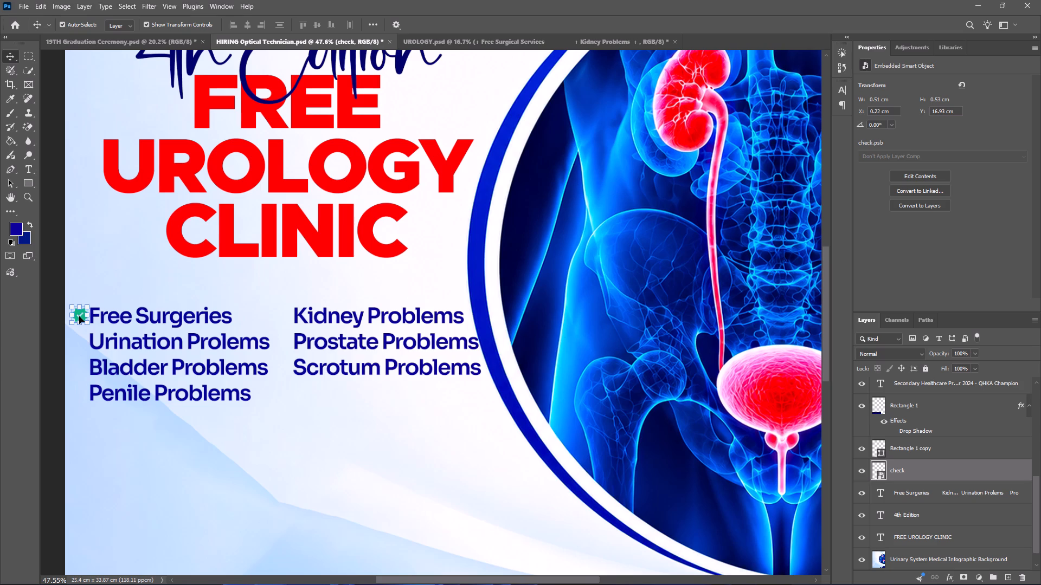
{"action": "left_click_drag", "start_coordinate": [79, 314], "coordinate": [88, 313], "text": "alt+shift"}
{"action": "left_click_drag", "start_coordinate": [88, 313], "coordinate": [279, 323], "text": "alt+shift"}
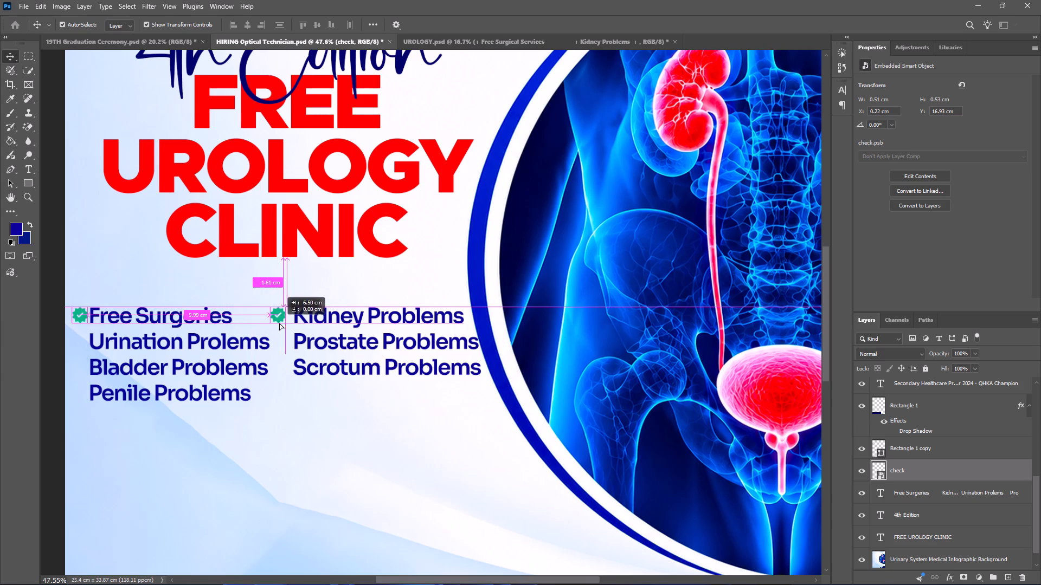
{"action": "left_click_drag", "start_coordinate": [279, 323], "coordinate": [284, 321], "text": "alt+shift"}
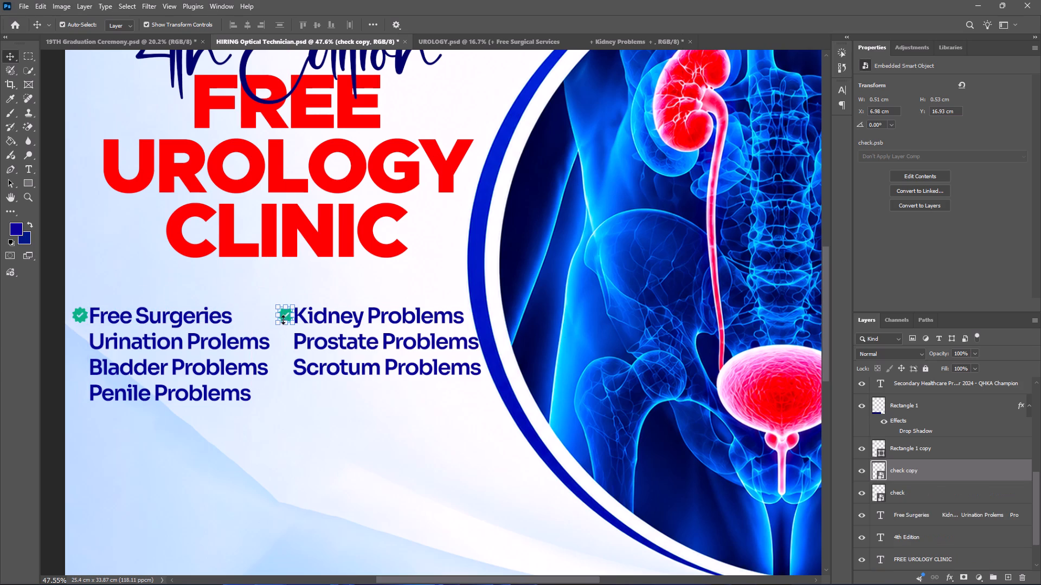
Link the two check icon layers beside Free Surgeries and Kidney Problems.
{"action": "left_click", "coordinate": [78, 312], "text": "shift"}
{"action": "right_click", "coordinate": [78, 312], "text": "shift"}
{"action": "left_click", "coordinate": [106, 346]}
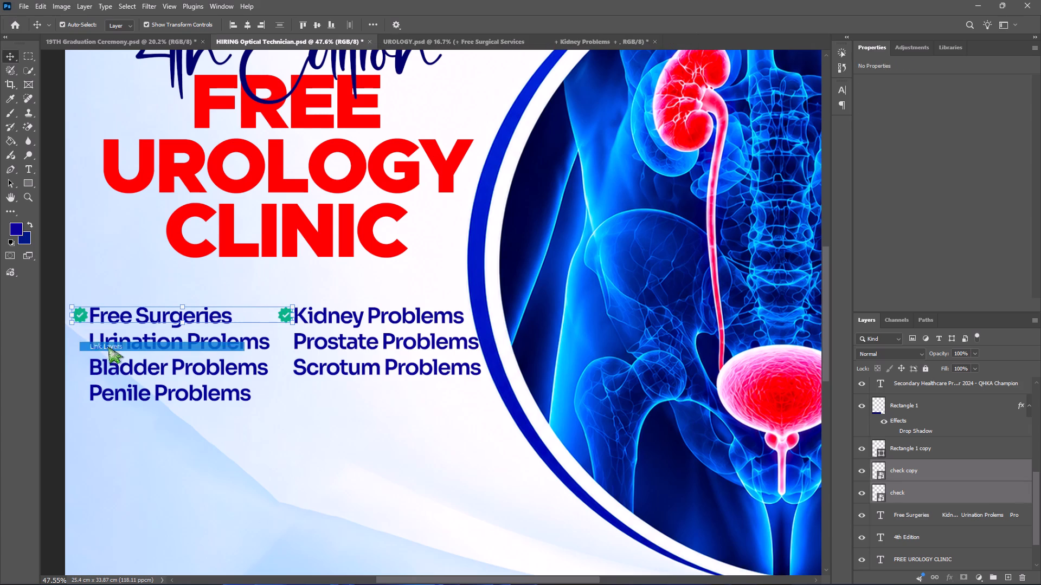
Duplicate the check icon pair down to the Urination Prolems and Prostate Problems row and link the copies.
{"action": "left_click_drag", "start_coordinate": [283, 311], "coordinate": [281, 337], "text": "alt+shift"}
{"action": "right_click", "coordinate": [284, 340]}
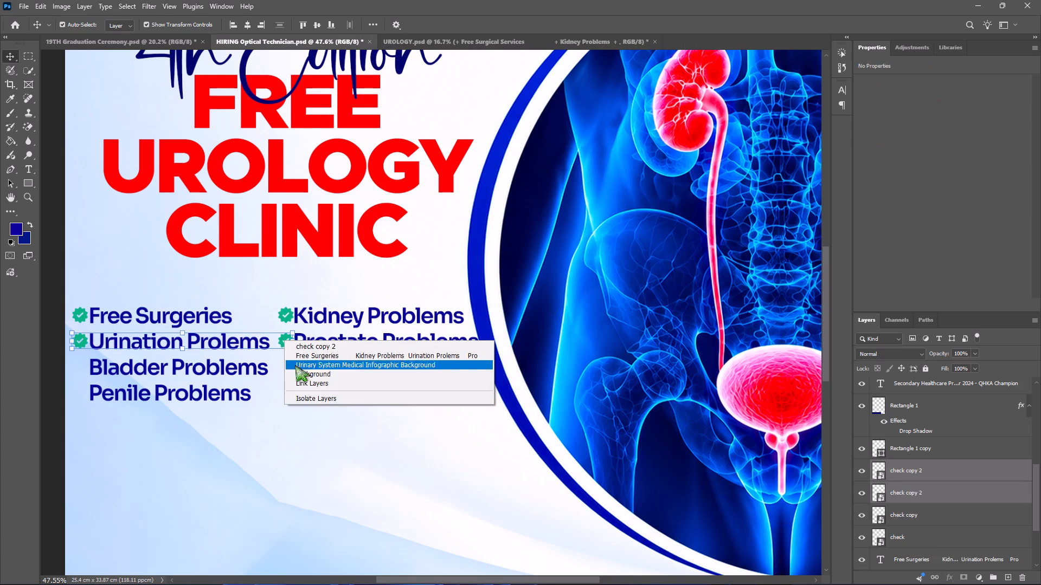
{"action": "left_click", "coordinate": [302, 383]}
Duplicate the linked check icon pair down to the Bladder Problems and Scrotum Problems row and link the copies.
{"action": "left_click_drag", "start_coordinate": [286, 339], "coordinate": [285, 347], "text": "alt+shift"}
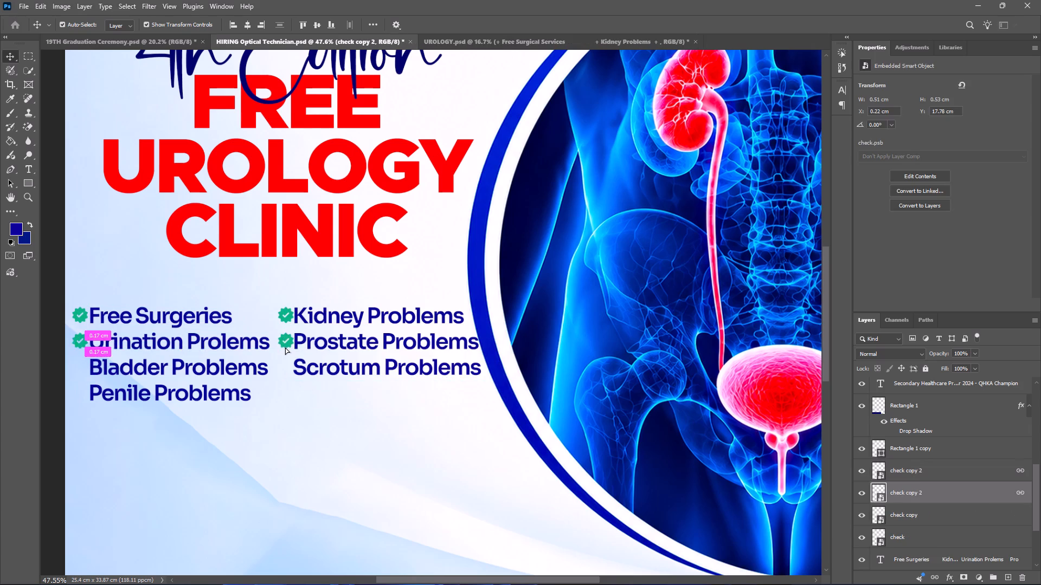
{"action": "left_click_drag", "start_coordinate": [285, 347], "coordinate": [285, 367], "text": "alt+shift"}
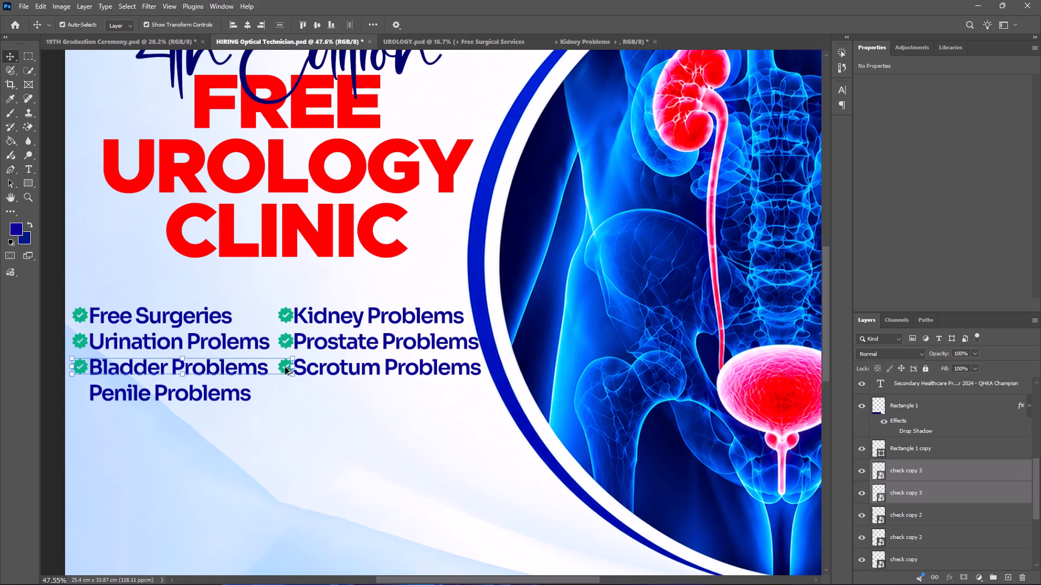
{"action": "right_click", "coordinate": [285, 367]}
{"action": "left_click", "coordinate": [293, 400]}
Duplicate the linked check icon pair down to the Penile Problems row and link the copies.
{"action": "left_click_drag", "start_coordinate": [285, 366], "coordinate": [285, 392], "text": "alt+shift"}
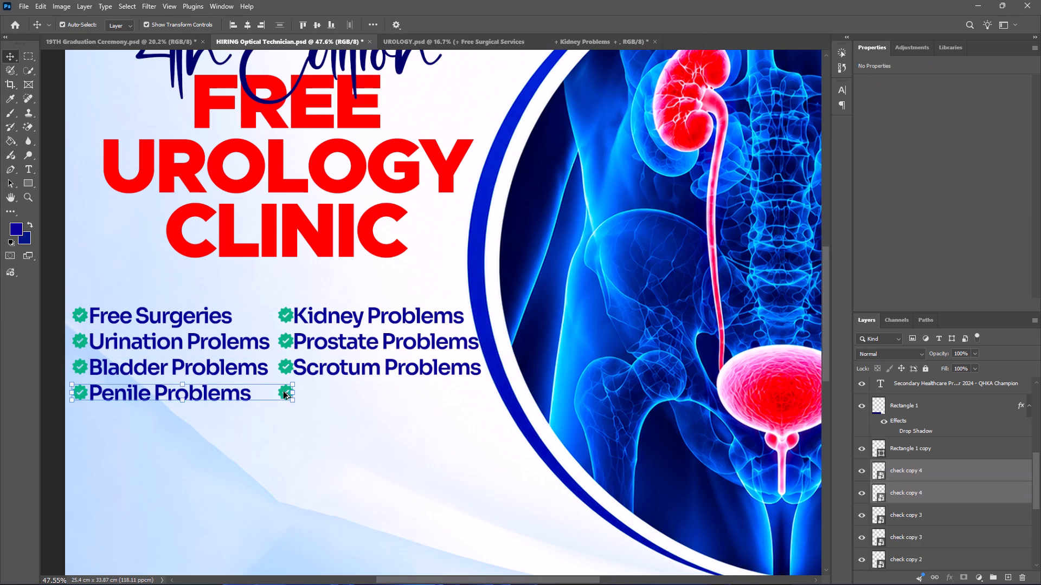
{"action": "right_click", "coordinate": [284, 392], "text": "alt"}
{"action": "left_click", "coordinate": [307, 433]}
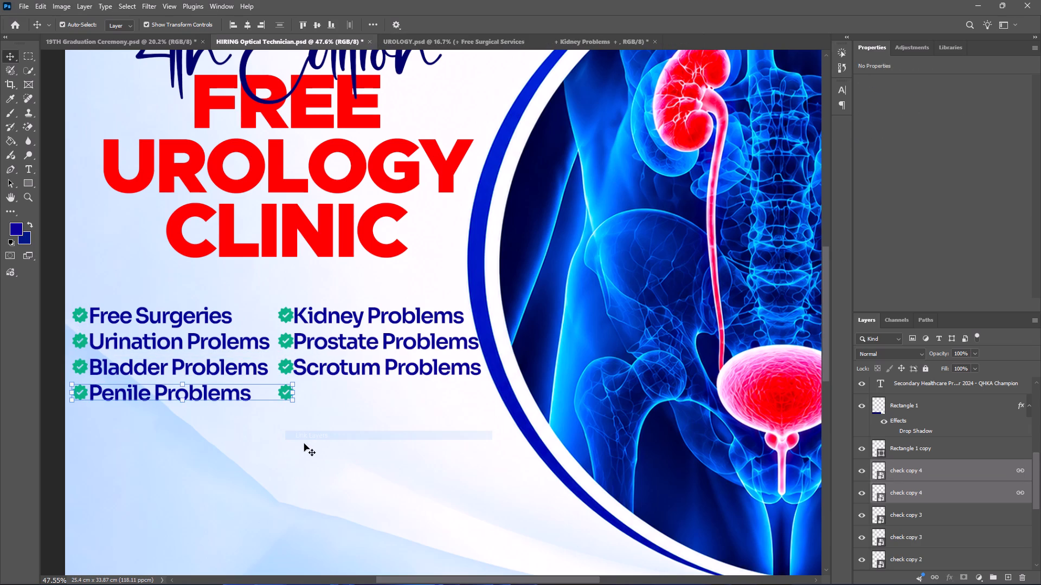
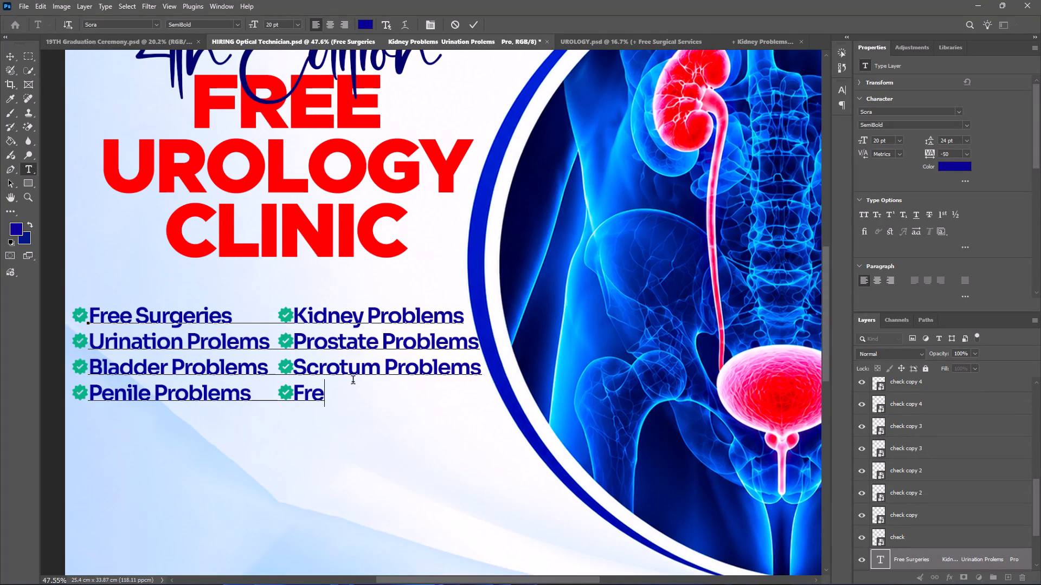
Complete the service entry beside Penile Problems so that it reads Free PSA tests.
{"action": "type", "text": "PSA"}
{"action": "key", "text": "space"}
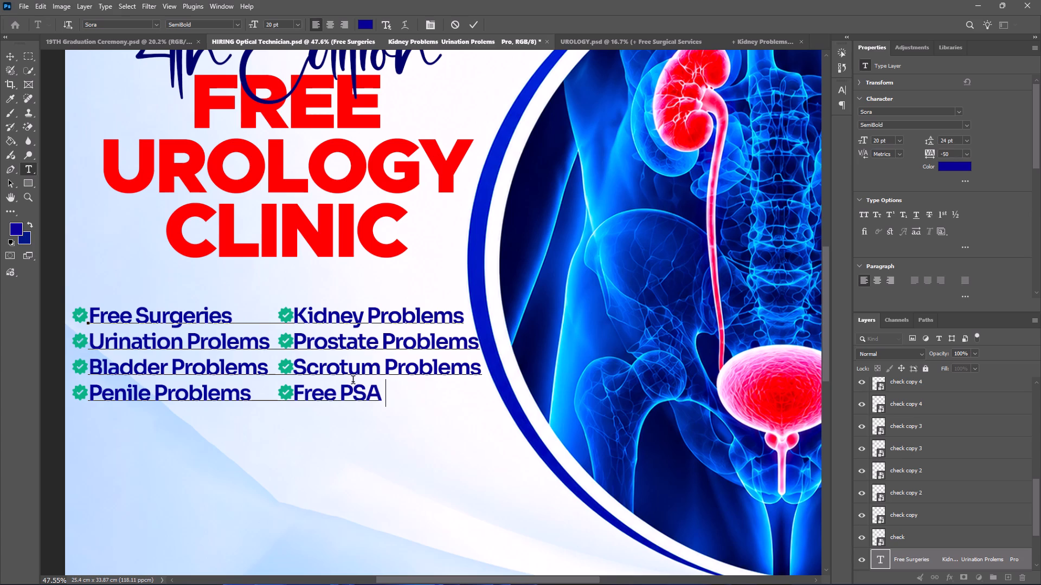
{"action": "type", "text": "tests"}
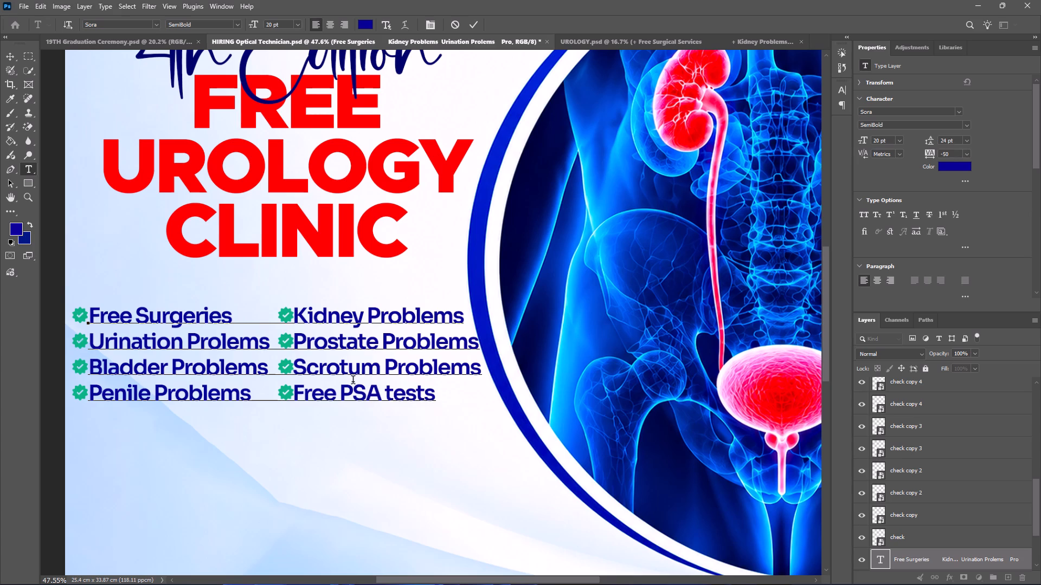
{"action": "left_click", "coordinate": [473, 22]}
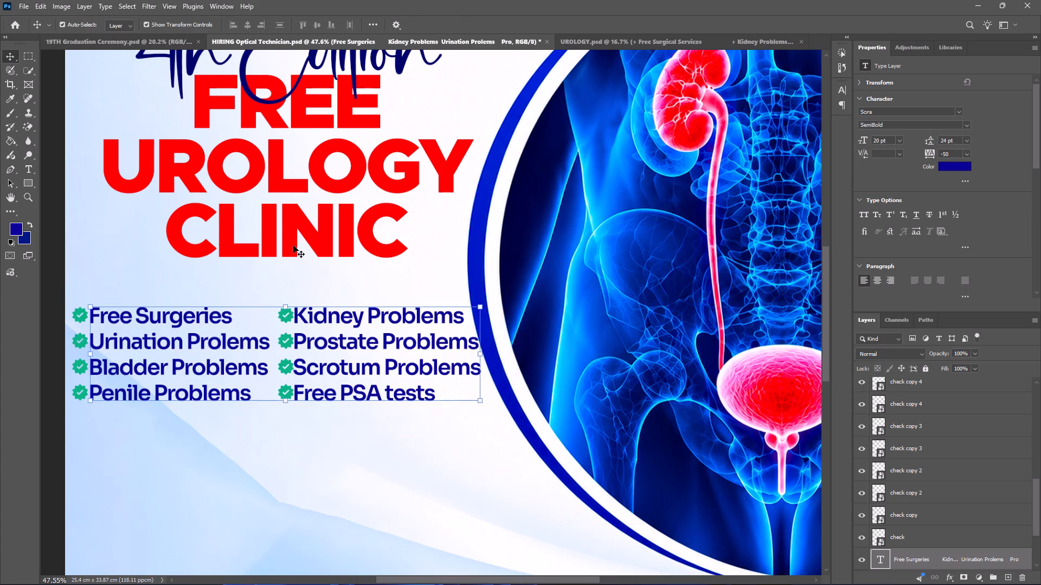
Move the linked 4th Edition and FREE UROLOGY CLINIC headings straight down about 0.8 cm, closer to the services list.
{"action": "scroll", "coordinate": [293, 245], "scroll_direction": "down", "scroll_amount": 3, "text": "alt"}
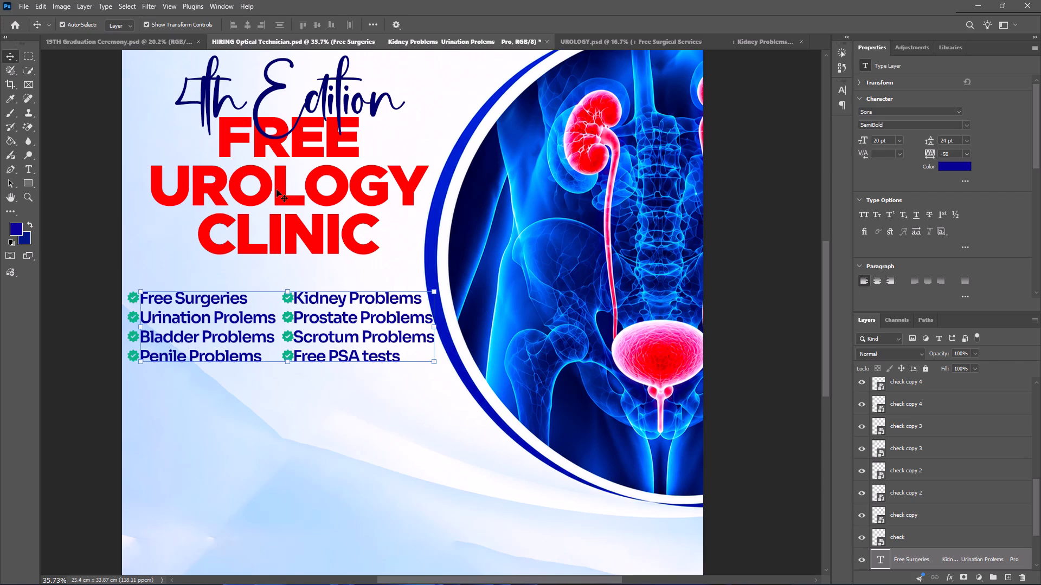
{"action": "left_click", "coordinate": [279, 190]}
{"action": "left_click_drag", "start_coordinate": [281, 191], "coordinate": [280, 208]}
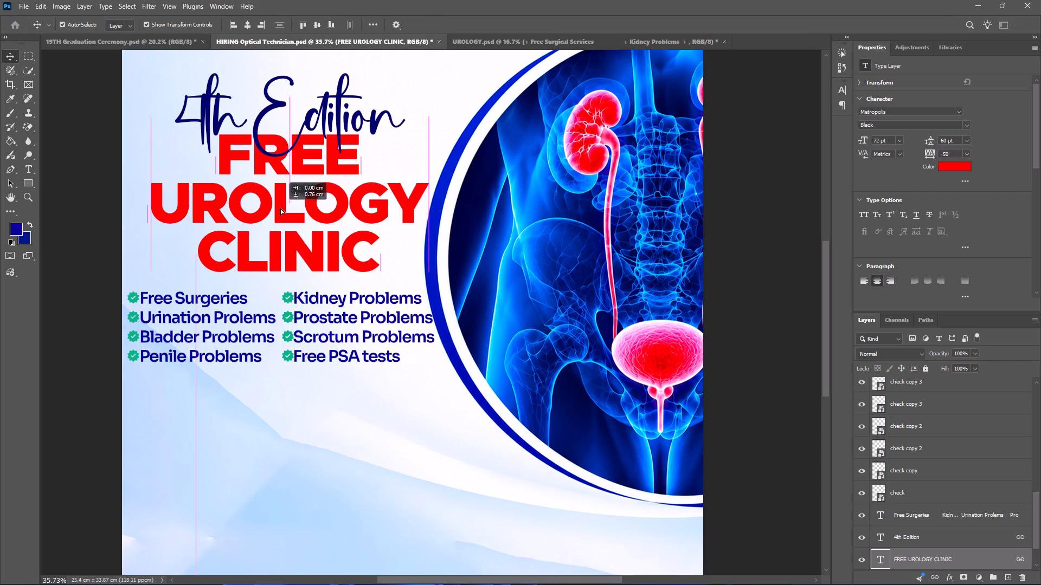
{"action": "left_click_drag", "start_coordinate": [280, 208], "coordinate": [280, 210]}
{"action": "scroll", "coordinate": [277, 242], "scroll_direction": "down", "scroll_amount": 4, "text": "alt"}
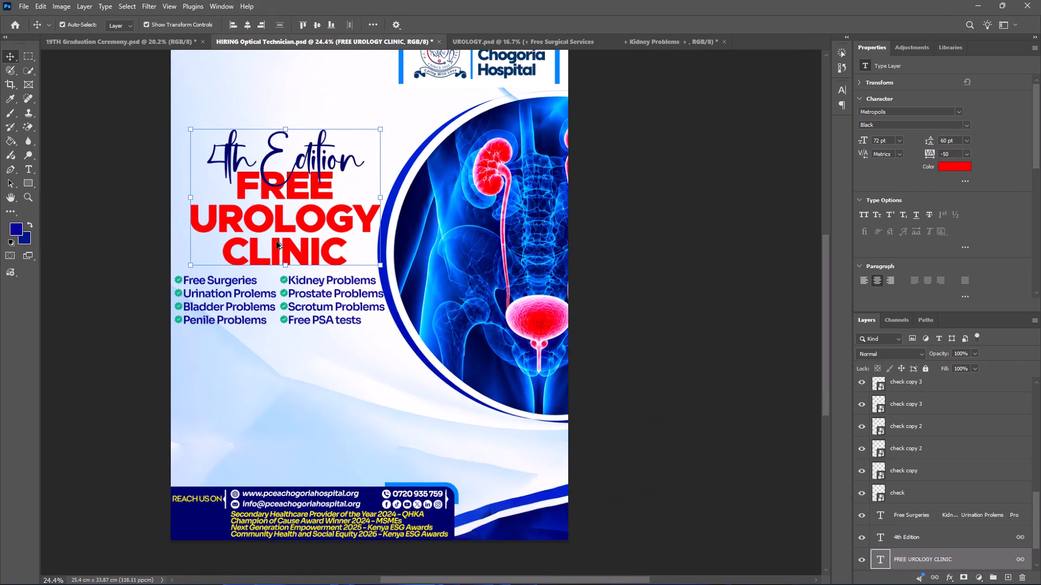
{"action": "scroll", "coordinate": [277, 242], "scroll_direction": "down", "scroll_amount": 3, "text": "alt"}
{"action": "scroll", "coordinate": [295, 250], "scroll_direction": "up", "scroll_amount": 3, "text": "alt"}
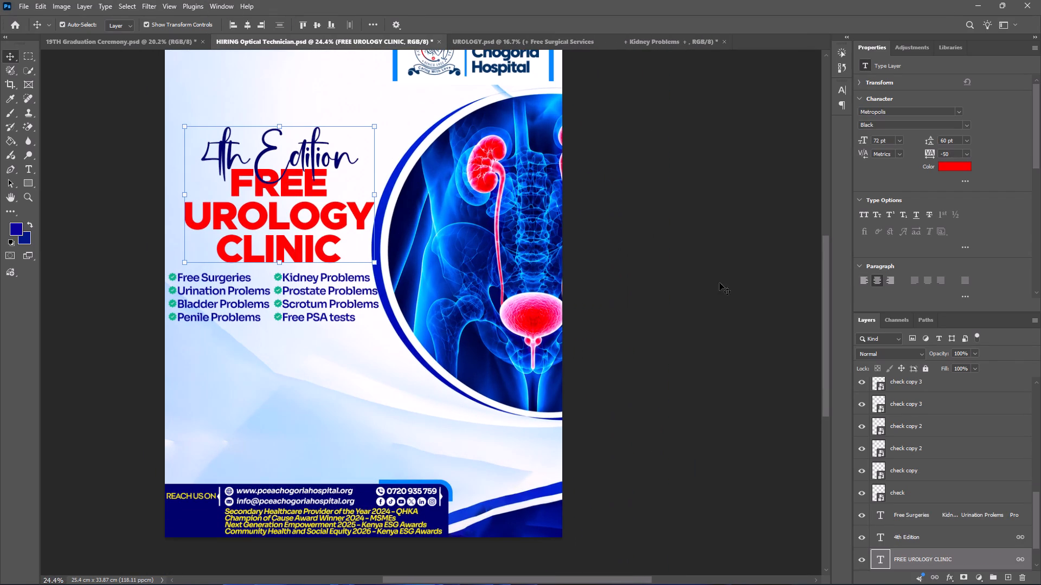
{"action": "left_click", "coordinate": [682, 224]}
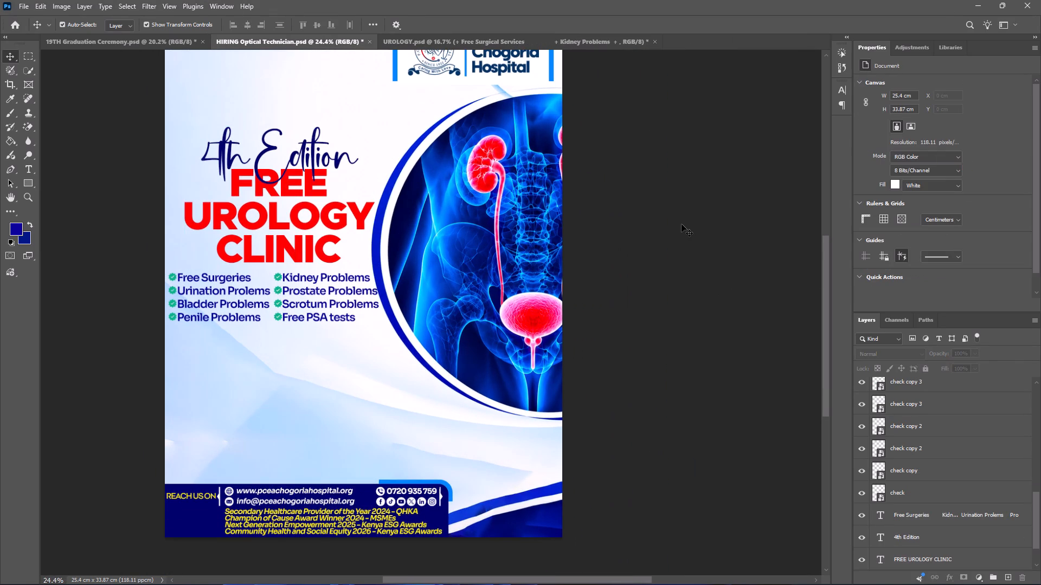
Recolor the entire services list text dark navy 00006a, sampled from the poster's footer band.
{"action": "double_click", "coordinate": [330, 293]}
{"action": "double_click", "coordinate": [330, 293]}
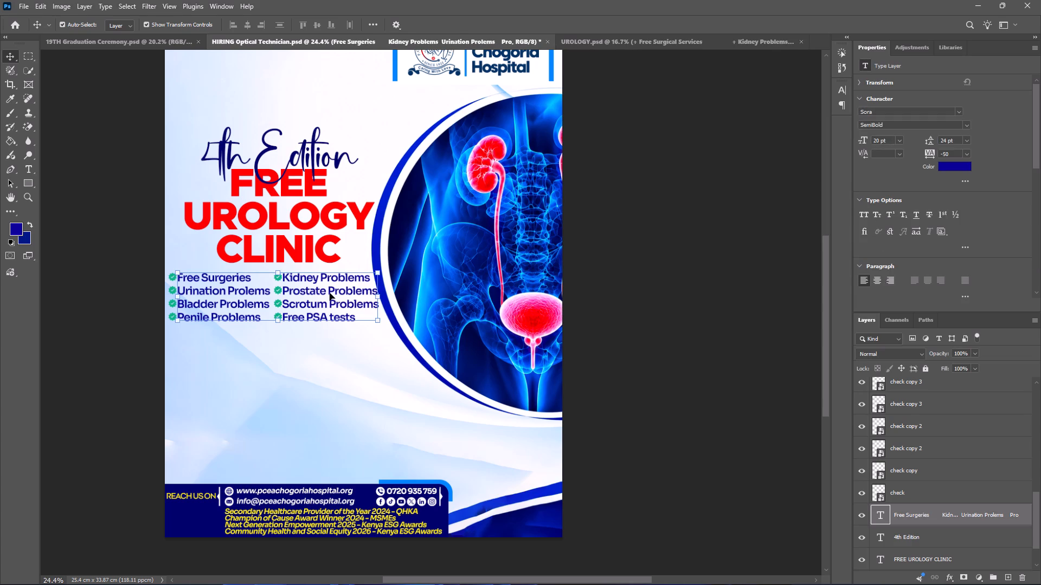
{"action": "left_click", "coordinate": [363, 27]}
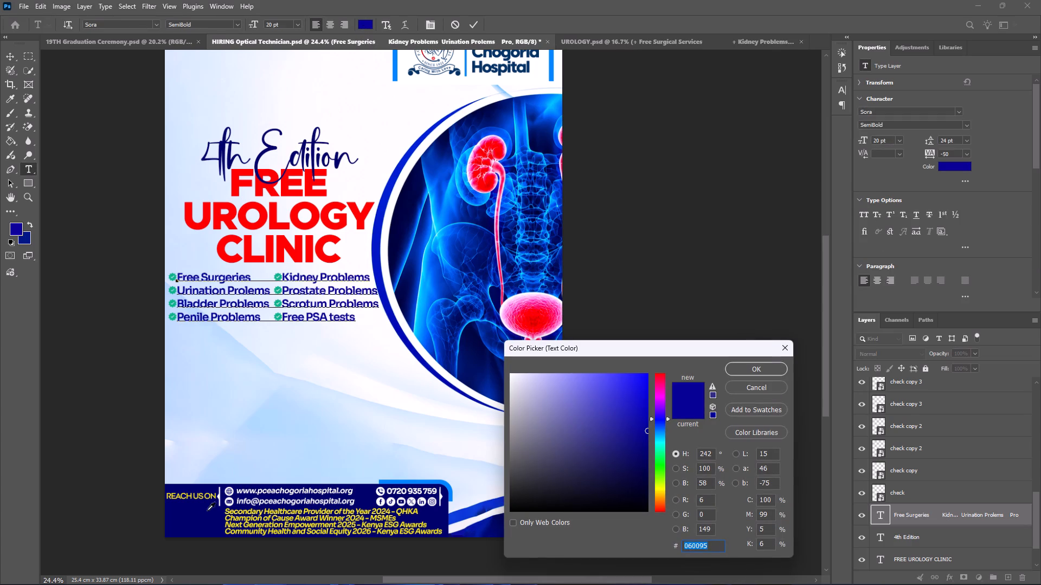
{"action": "left_click", "coordinate": [203, 515]}
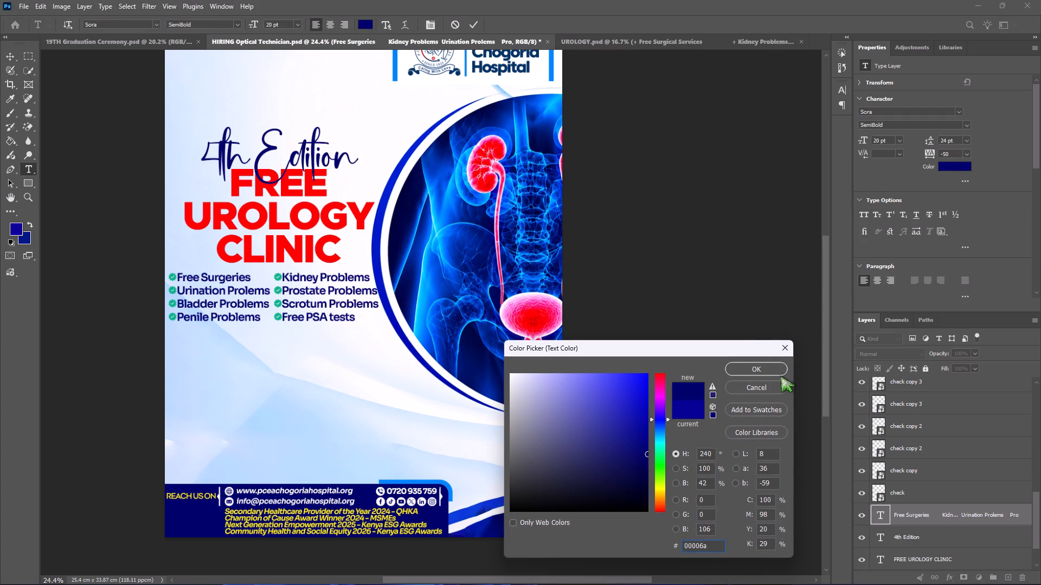
{"action": "left_click", "coordinate": [763, 368]}
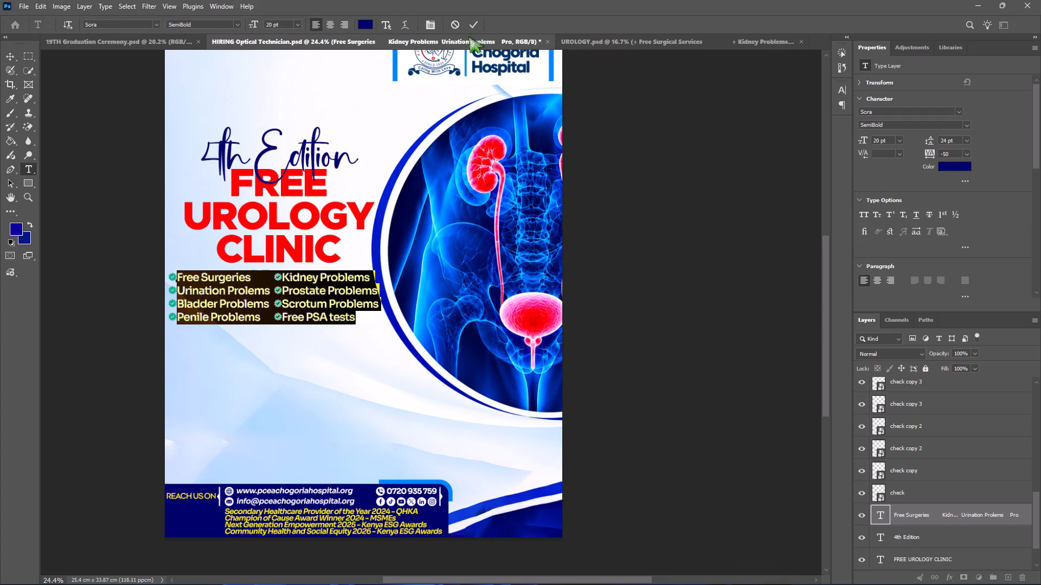
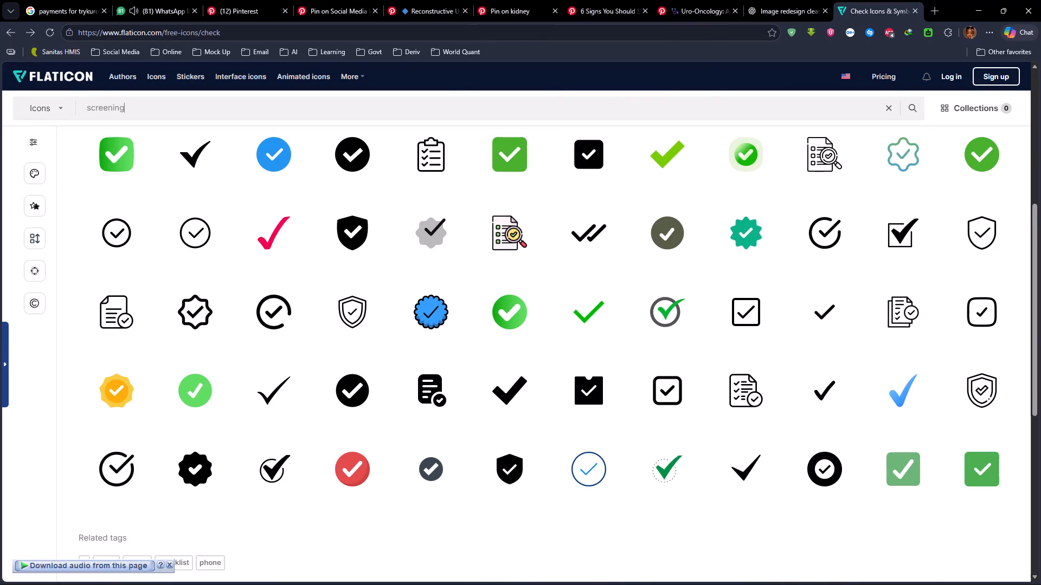
Search the icon site for screening and save the black-fill Health Screening icon as PNG health-screening in the 2026 Icons folder.
{"action": "key", "text": "Return"}
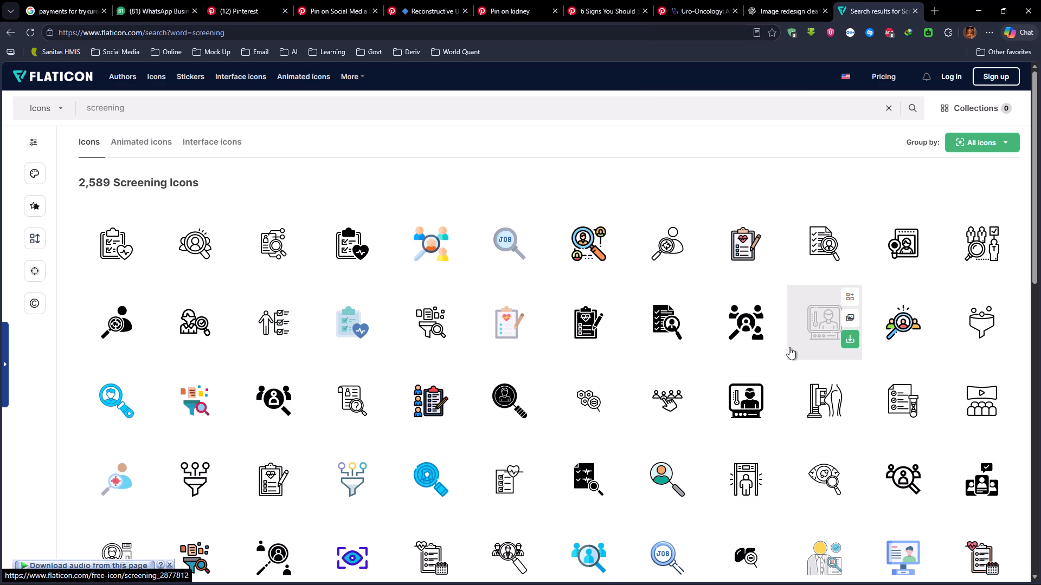
{"action": "left_click", "coordinate": [361, 242]}
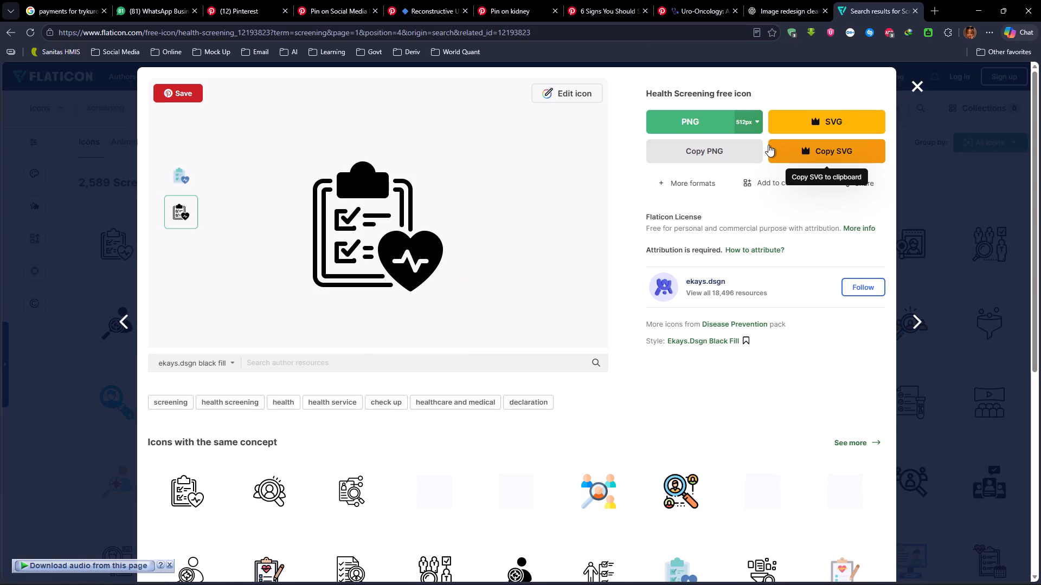
{"action": "left_click", "coordinate": [709, 122]}
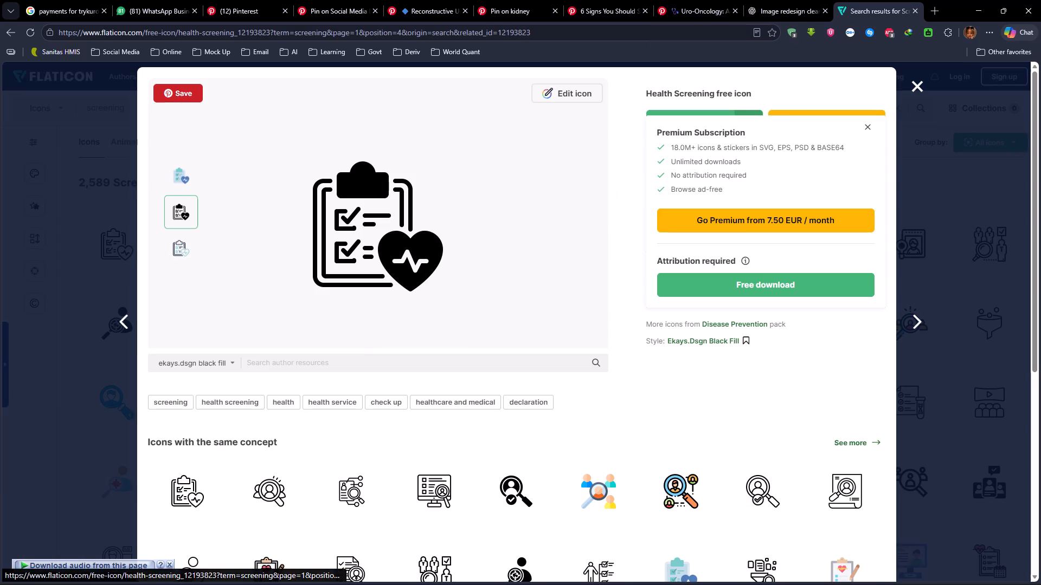
{"action": "left_click", "coordinate": [760, 287]}
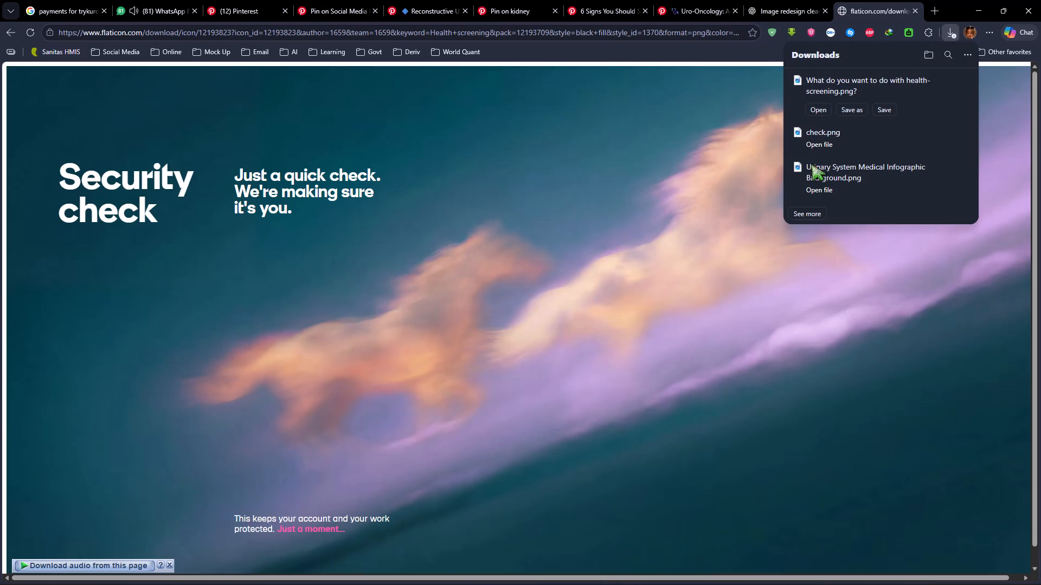
{"action": "left_click", "coordinate": [847, 113]}
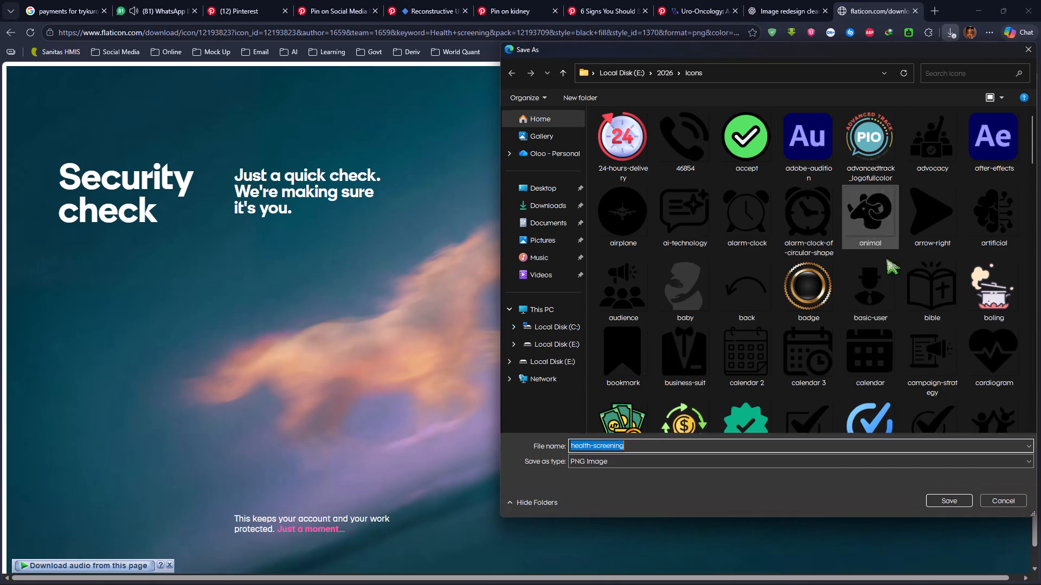
{"action": "left_click", "coordinate": [954, 504]}
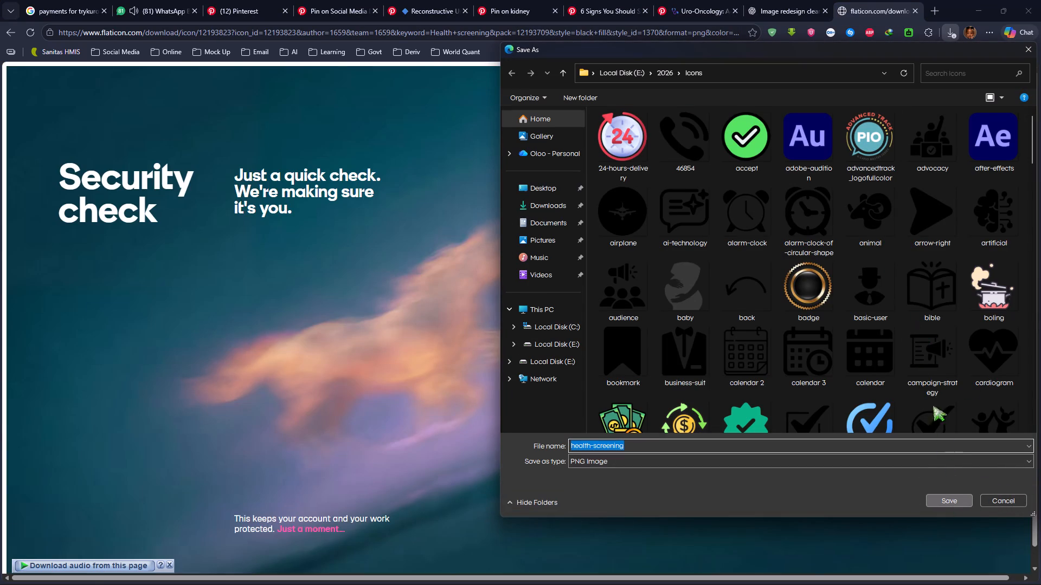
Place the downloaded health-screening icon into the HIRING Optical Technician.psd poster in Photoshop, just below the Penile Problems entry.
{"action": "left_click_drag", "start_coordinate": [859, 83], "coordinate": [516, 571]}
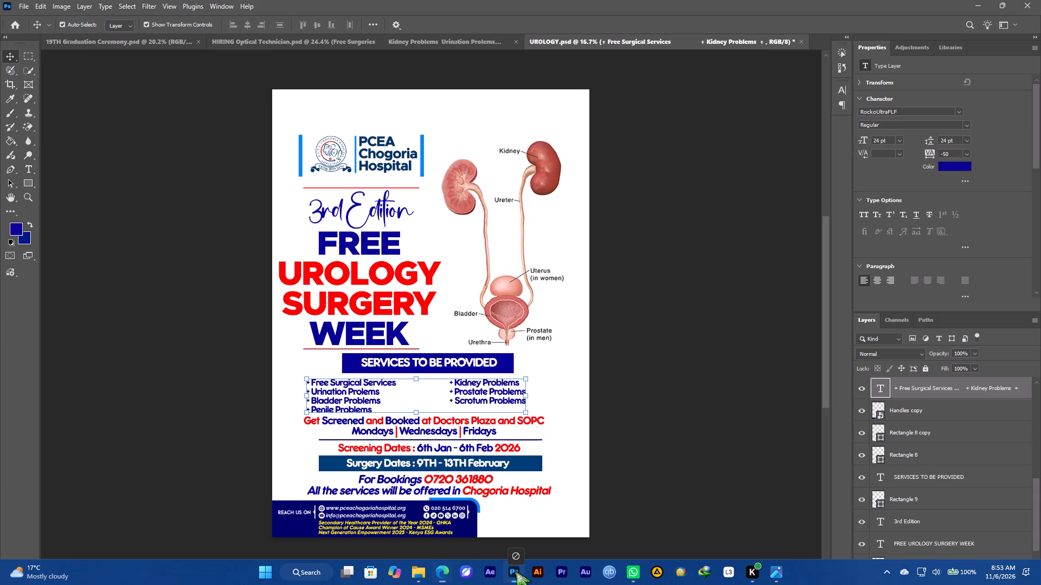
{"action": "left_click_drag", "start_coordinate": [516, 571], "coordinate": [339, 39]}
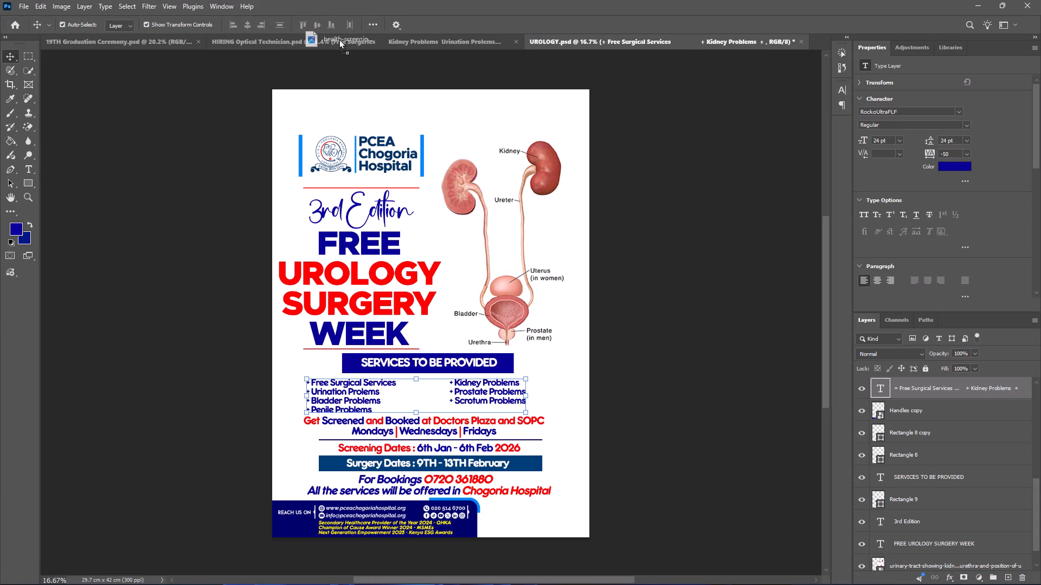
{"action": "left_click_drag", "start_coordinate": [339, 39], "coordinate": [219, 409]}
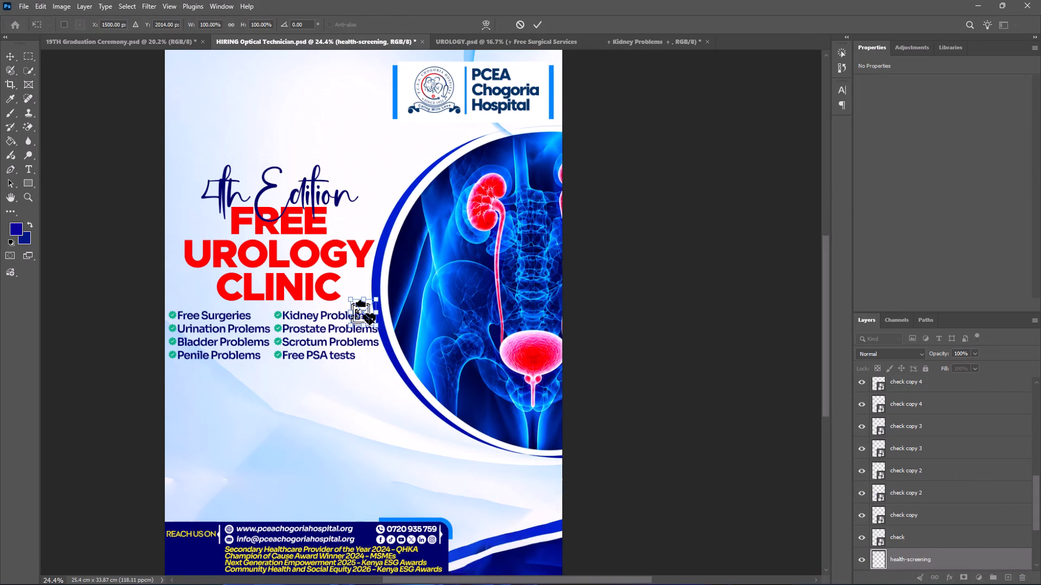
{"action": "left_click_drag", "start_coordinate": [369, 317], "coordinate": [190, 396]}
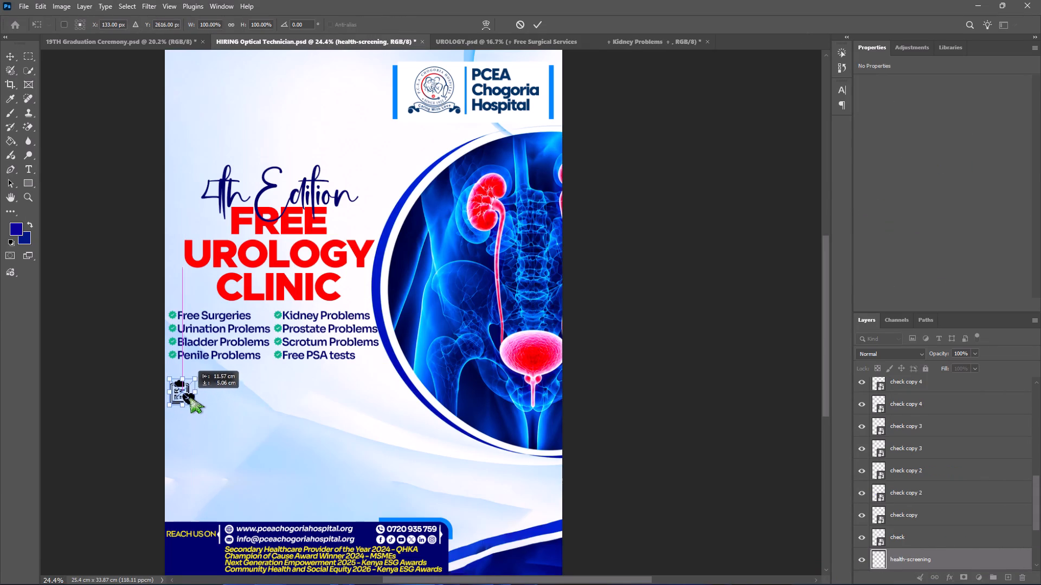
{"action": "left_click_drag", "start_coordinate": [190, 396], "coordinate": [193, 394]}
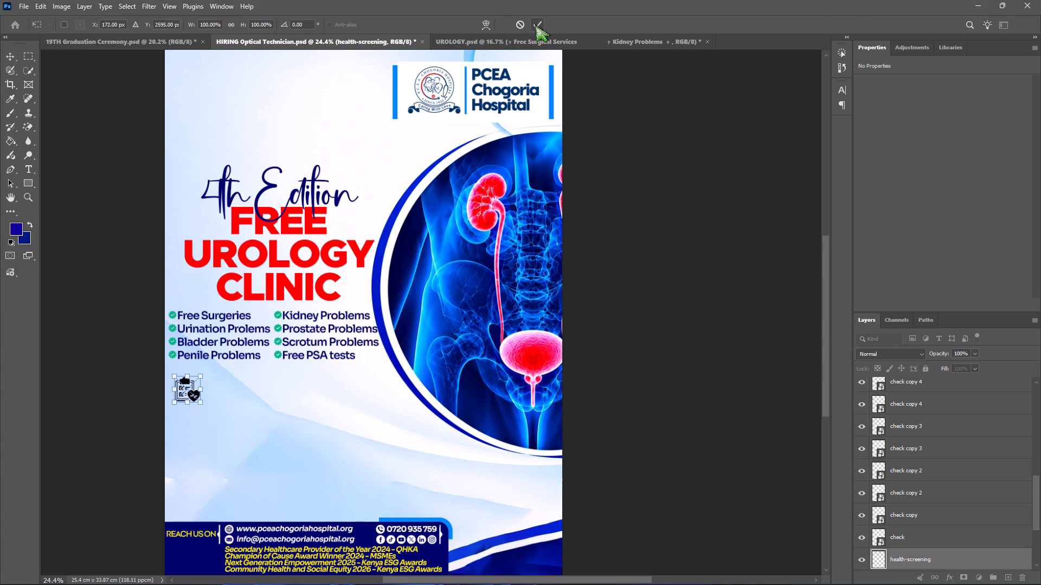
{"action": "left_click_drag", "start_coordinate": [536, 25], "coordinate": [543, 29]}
Copy the Screening Dates line from UROLOGY.psd into the clinic poster, placing it below the services list.
{"action": "left_click", "coordinate": [651, 40]}
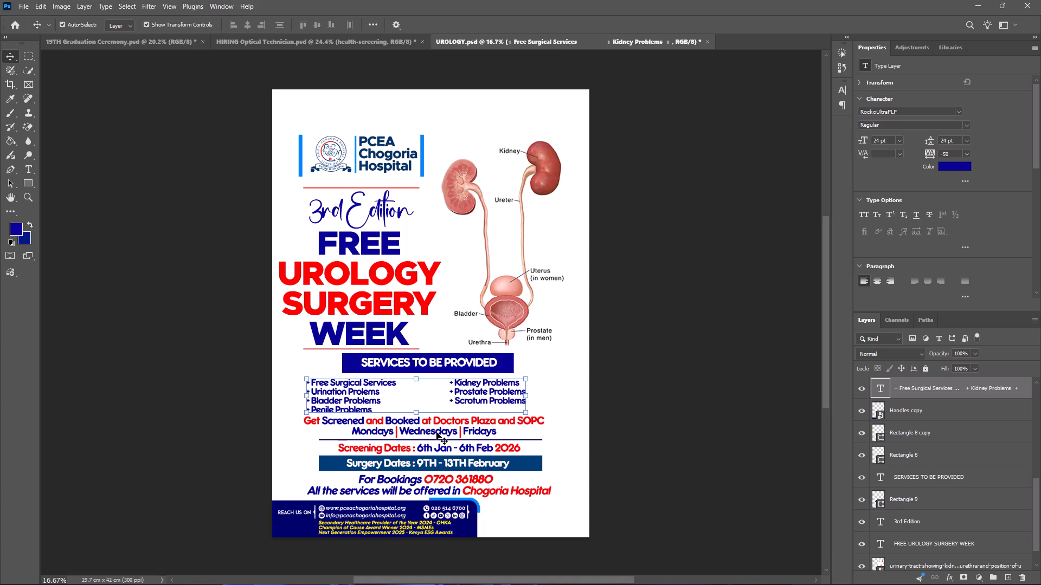
{"action": "left_click", "coordinate": [483, 448]}
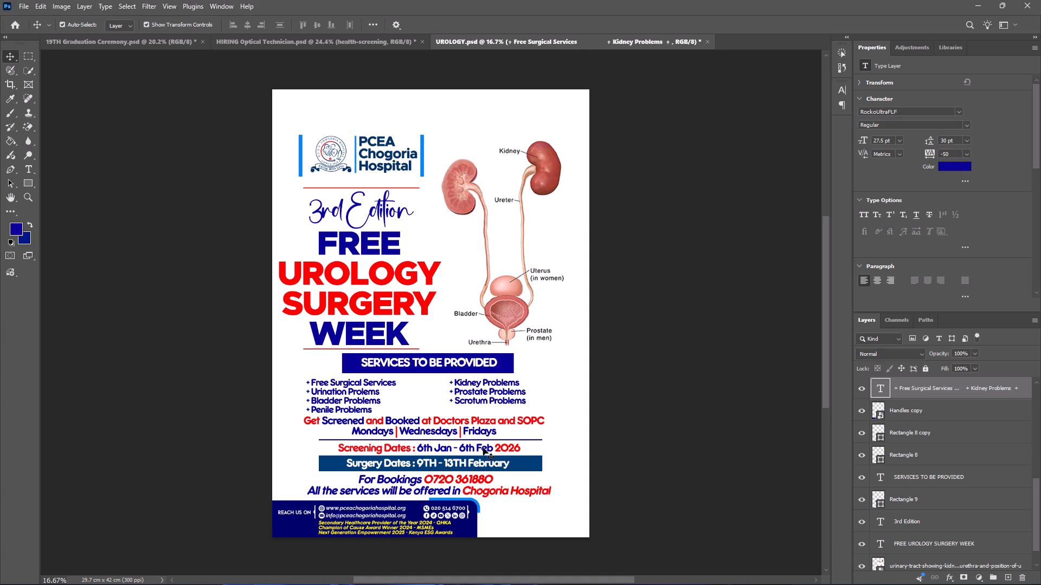
{"action": "left_click_drag", "start_coordinate": [483, 448], "coordinate": [317, 44]}
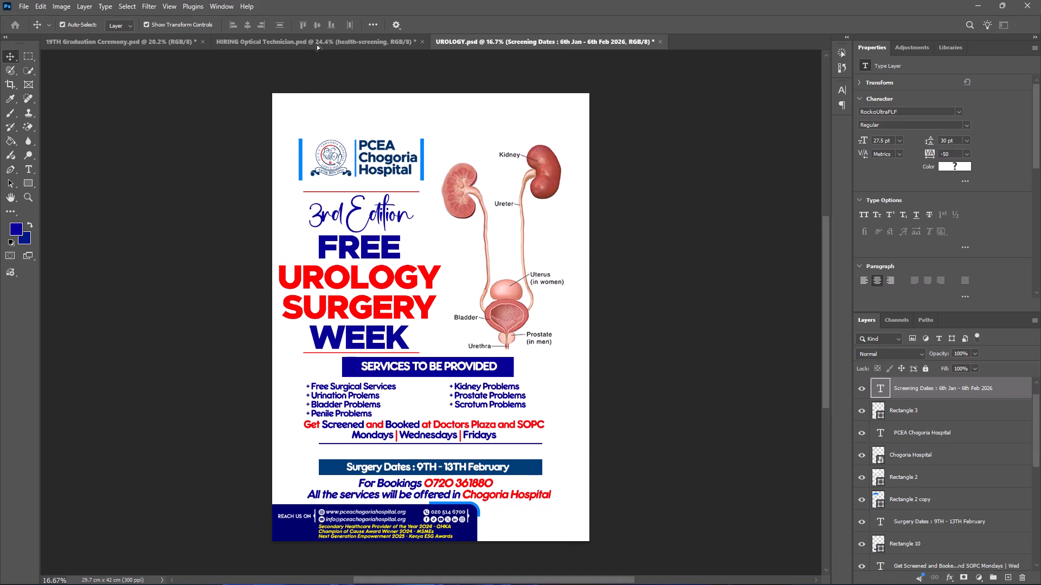
{"action": "left_click_drag", "start_coordinate": [317, 44], "coordinate": [273, 387]}
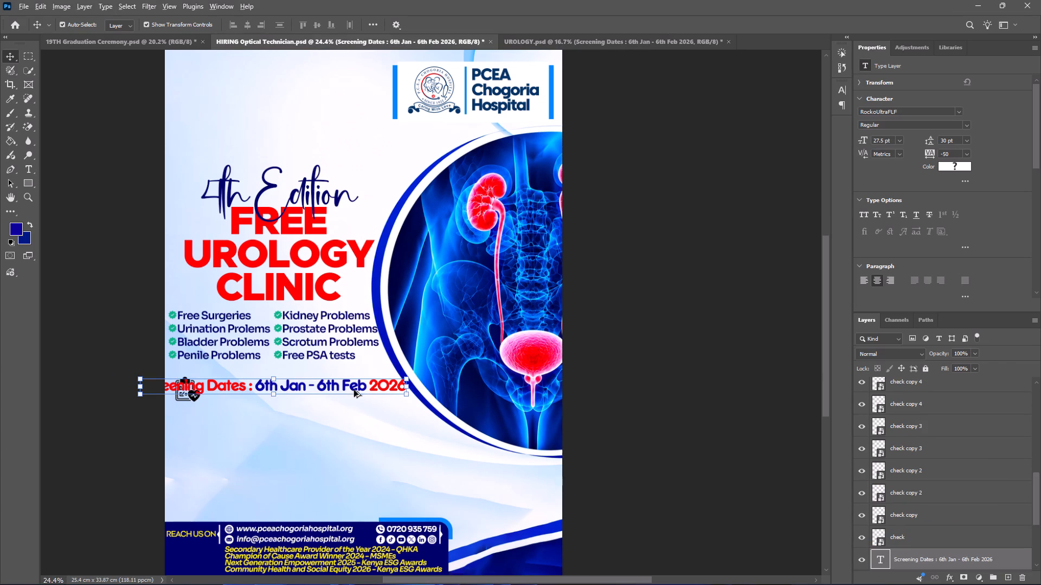
Set the Screening Dates text size to 24 pt and move the line so it starts beside the health-screening icon.
{"action": "scroll", "coordinate": [355, 390], "scroll_direction": "up", "scroll_amount": 4, "text": "alt"}
{"action": "scroll", "coordinate": [230, 393], "scroll_direction": "up", "scroll_amount": 5, "text": "alt"}
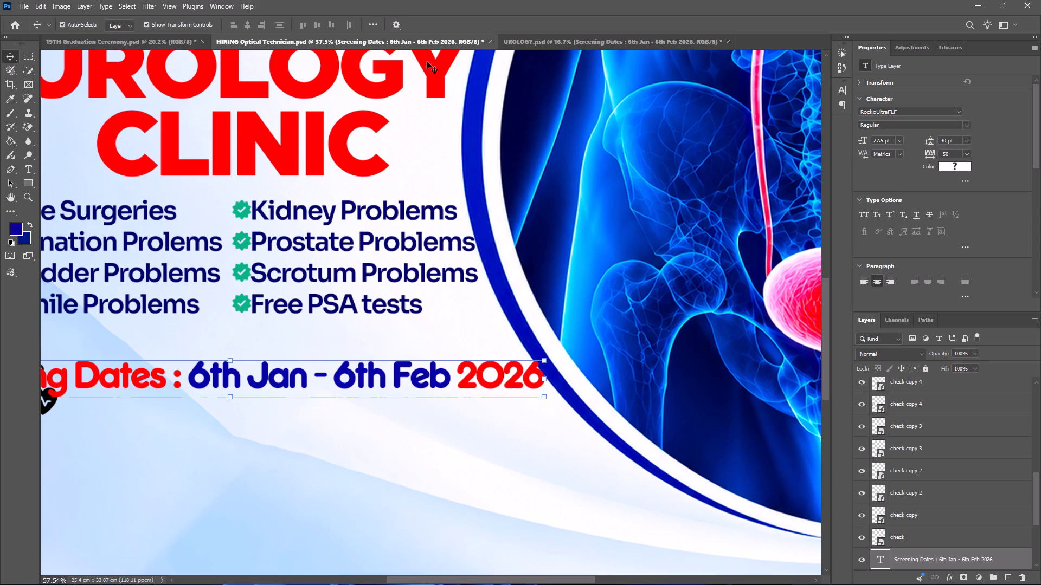
{"action": "double_click", "coordinate": [164, 381]}
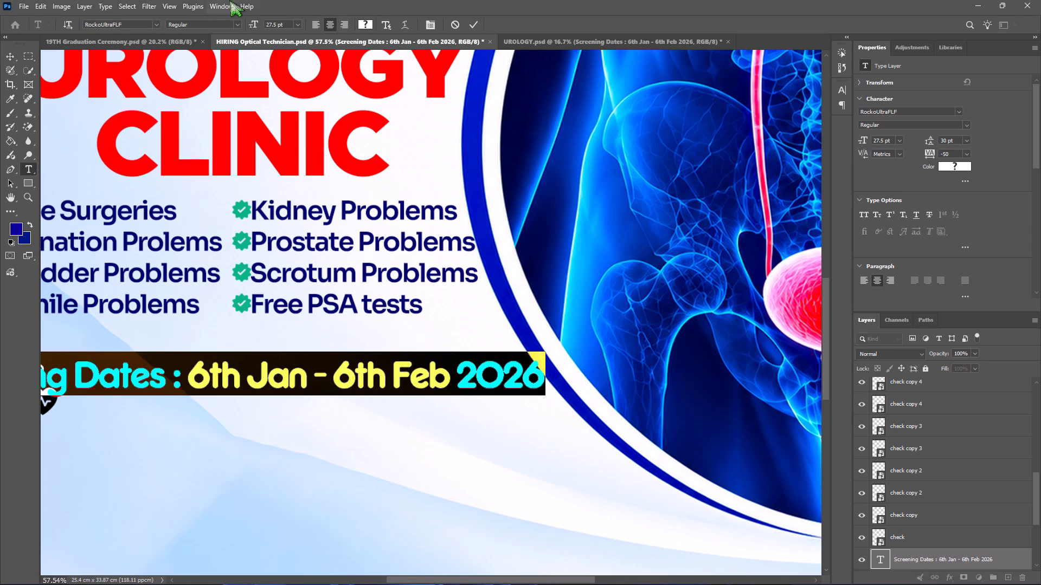
{"action": "left_click", "coordinate": [297, 24]}
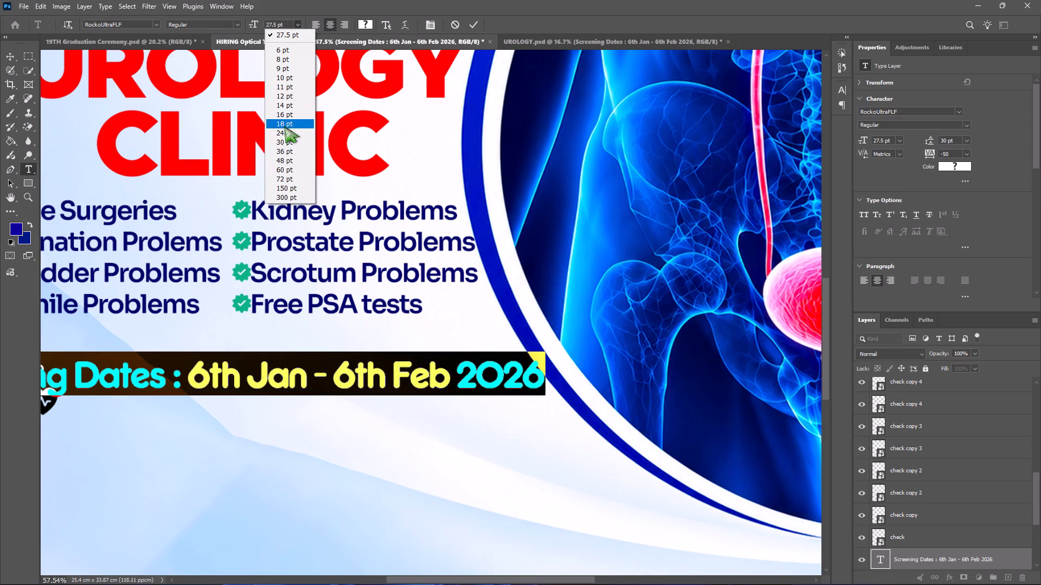
{"action": "left_click", "coordinate": [288, 133]}
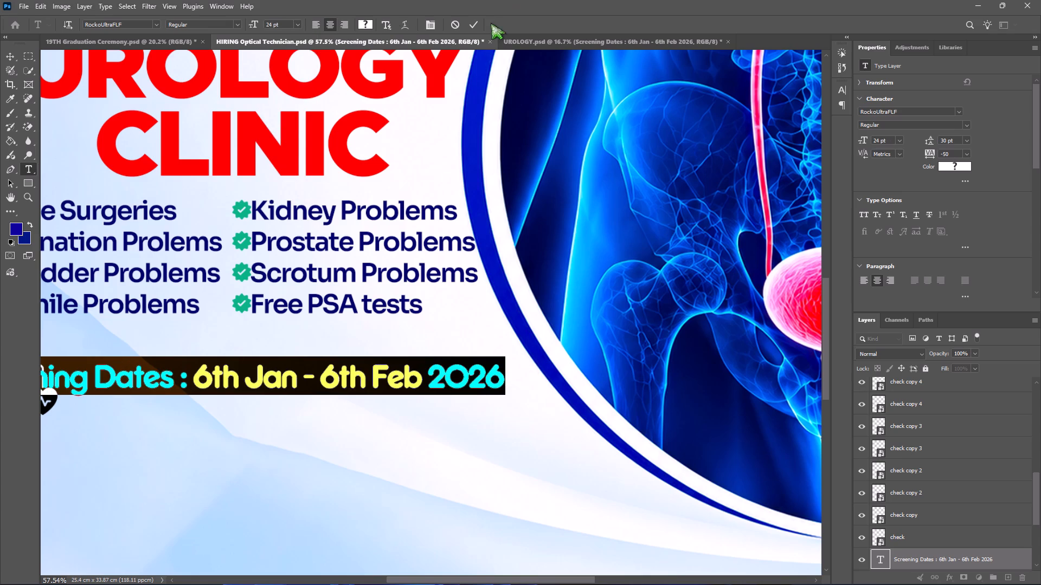
{"action": "left_click", "coordinate": [475, 24]}
{"action": "left_click_drag", "start_coordinate": [137, 383], "coordinate": [188, 394]}
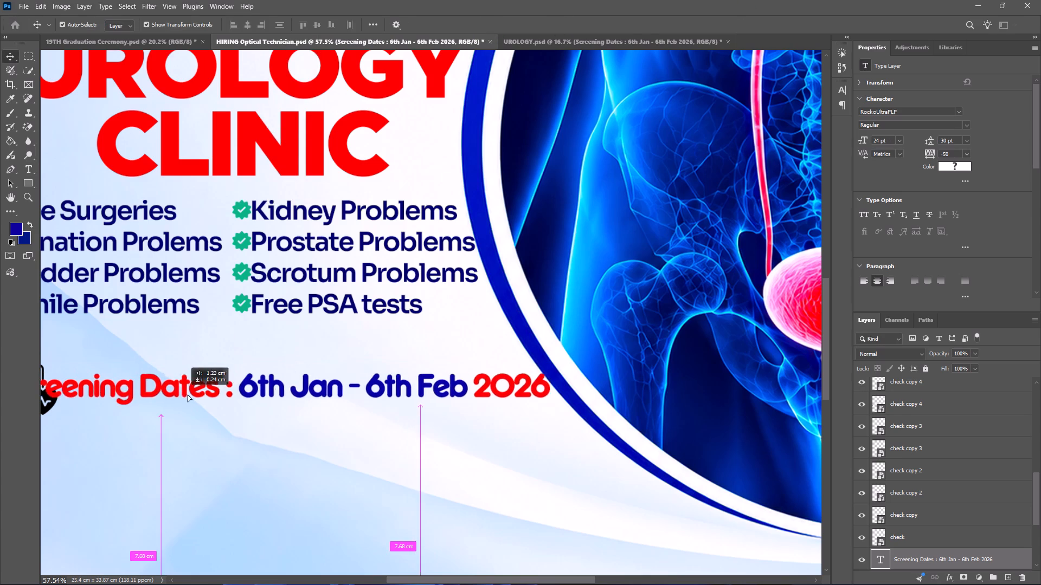
{"action": "left_click_drag", "start_coordinate": [188, 394], "coordinate": [244, 392]}
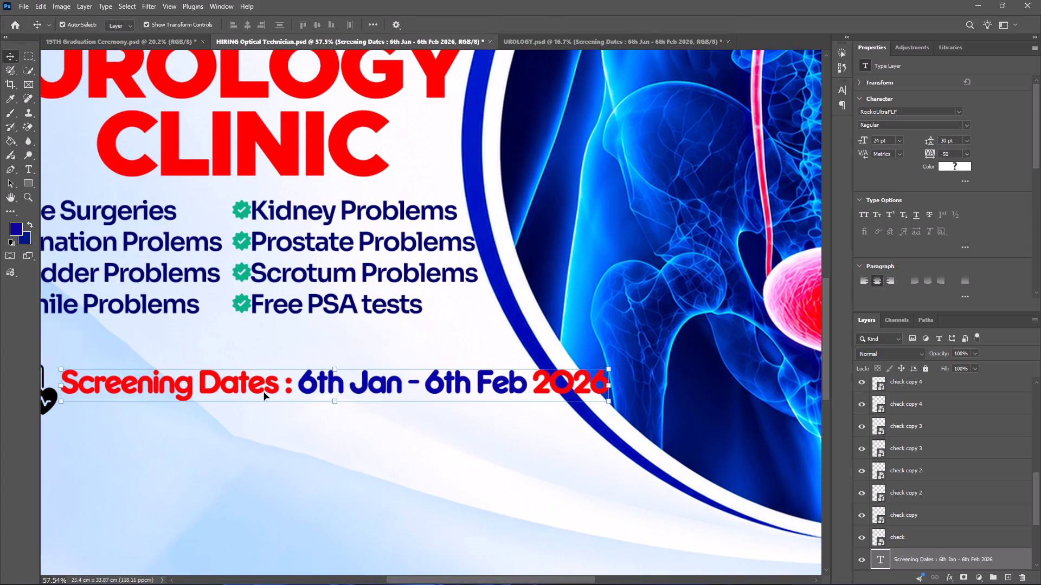
{"action": "left_click_drag", "start_coordinate": [234, 385], "coordinate": [244, 382]}
Break the Screening Dates text into two lines before 6th Jan and left-align it.
{"action": "double_click", "coordinate": [305, 387]}
{"action": "left_click", "coordinate": [312, 382]}
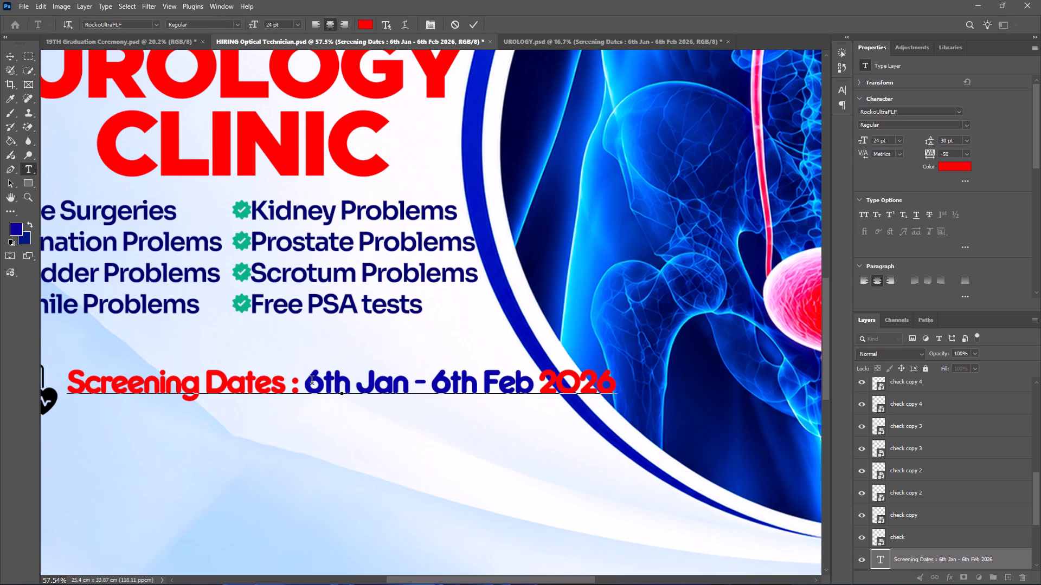
{"action": "key", "text": "Return"}
{"action": "key", "text": "ctrl+a"}
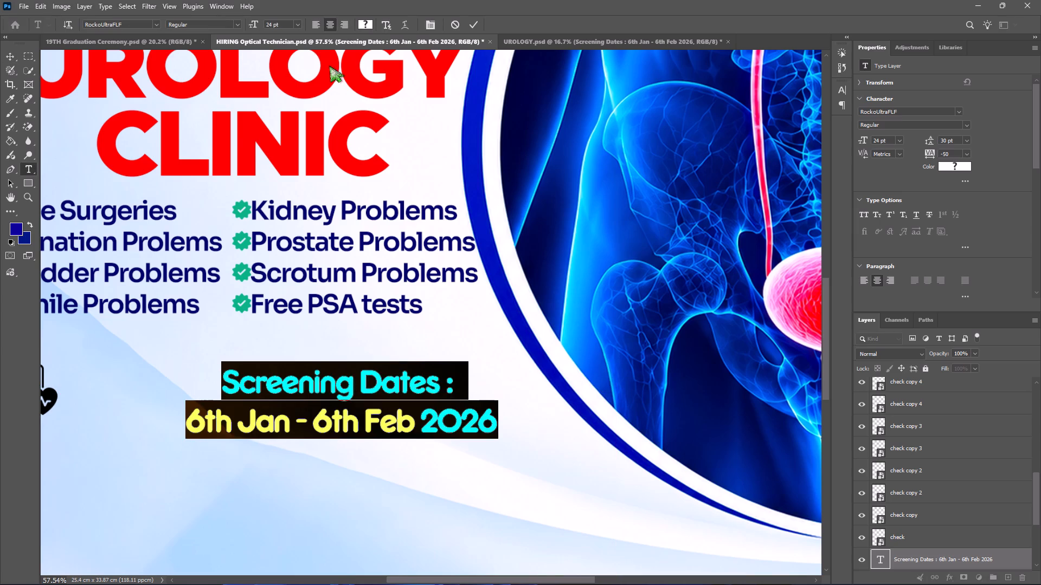
{"action": "left_click", "coordinate": [311, 25]}
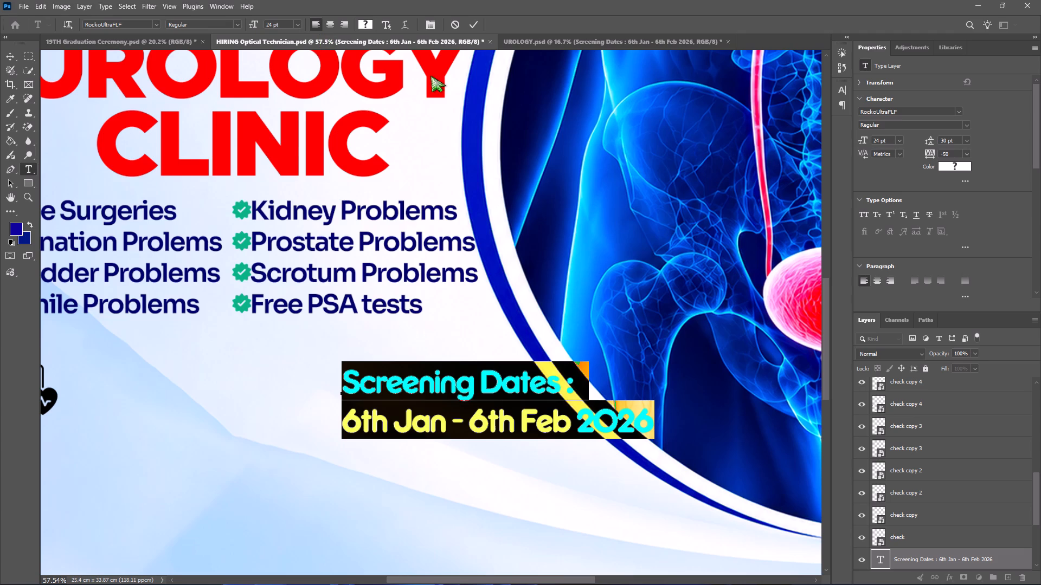
{"action": "left_click", "coordinate": [472, 19]}
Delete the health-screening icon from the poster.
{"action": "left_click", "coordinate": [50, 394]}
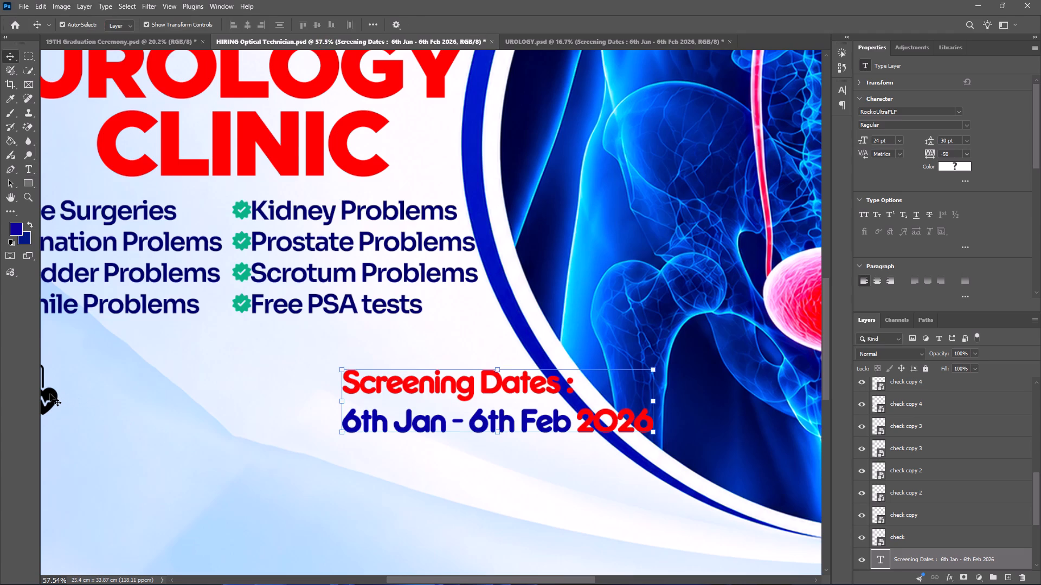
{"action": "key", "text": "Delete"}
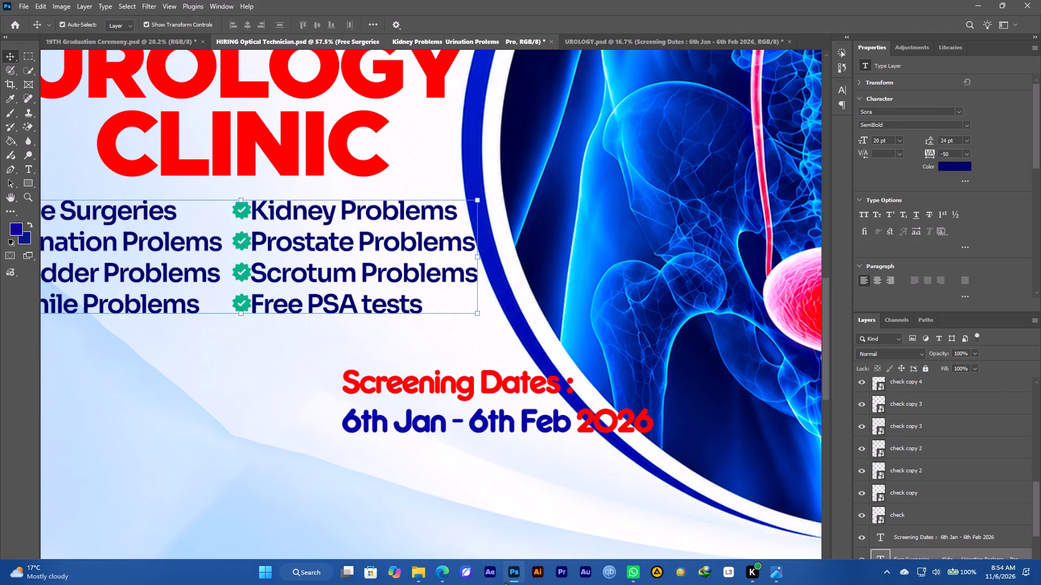
Open Dermatologist Clinic.psd from the 2026 folder on Local Disk (E:).
{"action": "left_click", "coordinate": [421, 569]}
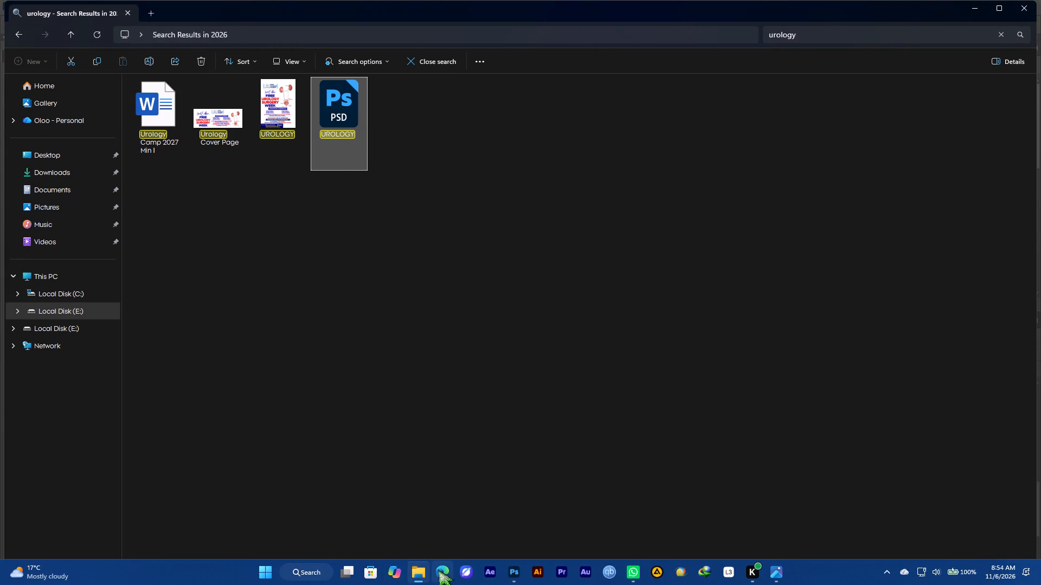
{"action": "left_click", "coordinate": [439, 571]}
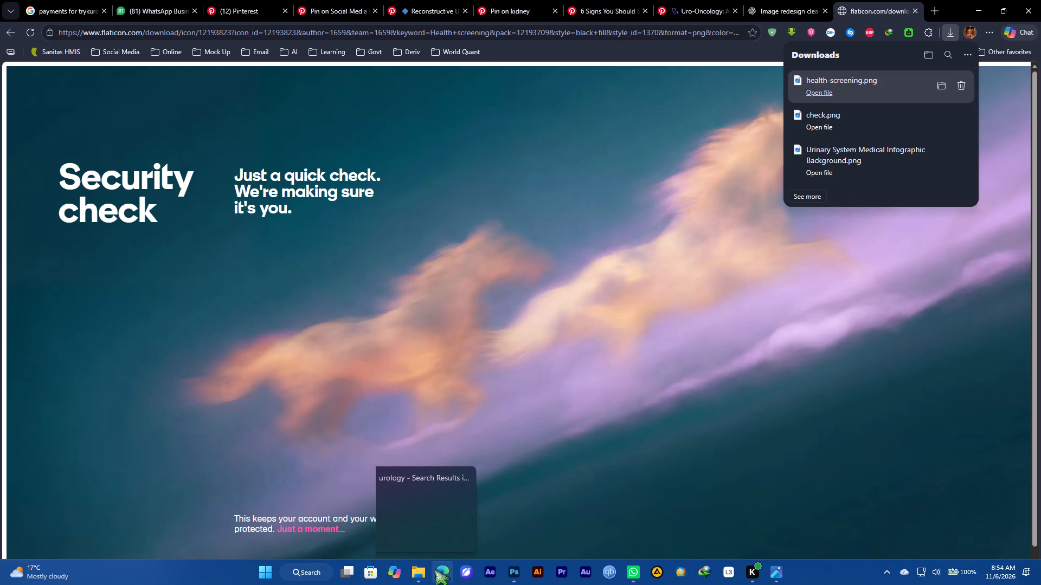
{"action": "left_click", "coordinate": [421, 569]}
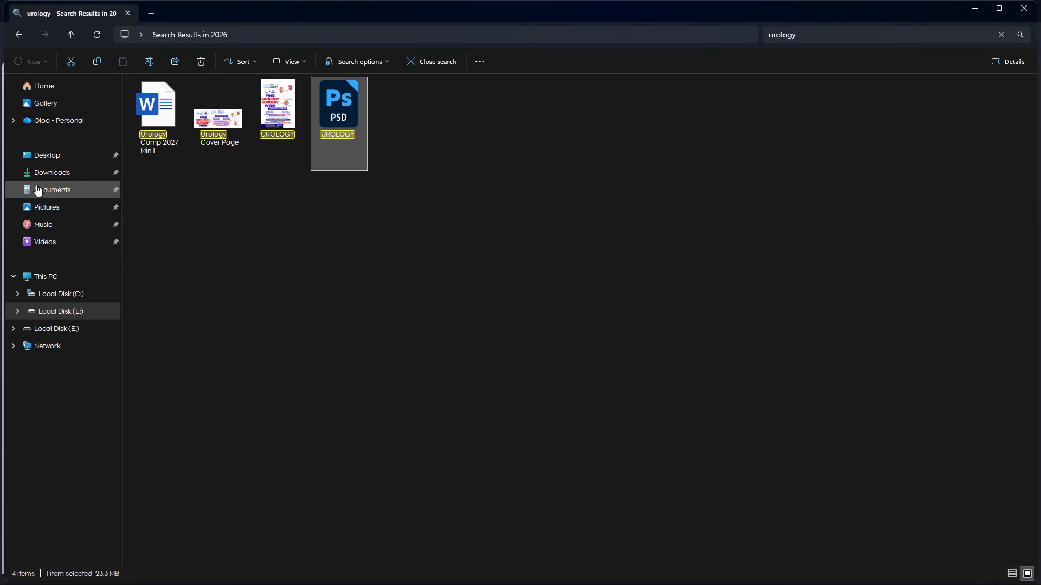
{"action": "left_click", "coordinate": [50, 157]}
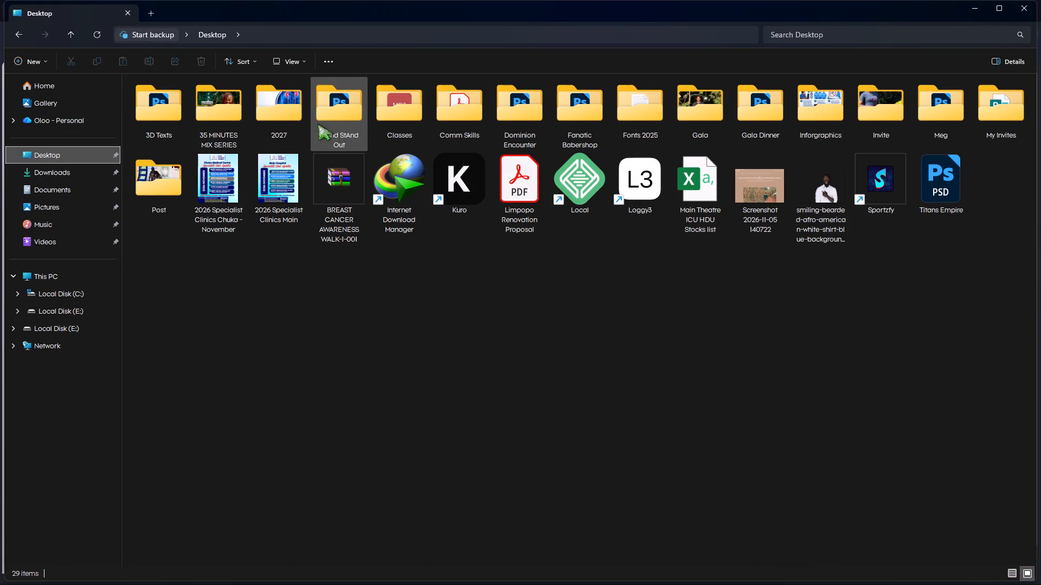
{"action": "double_click", "coordinate": [291, 114]}
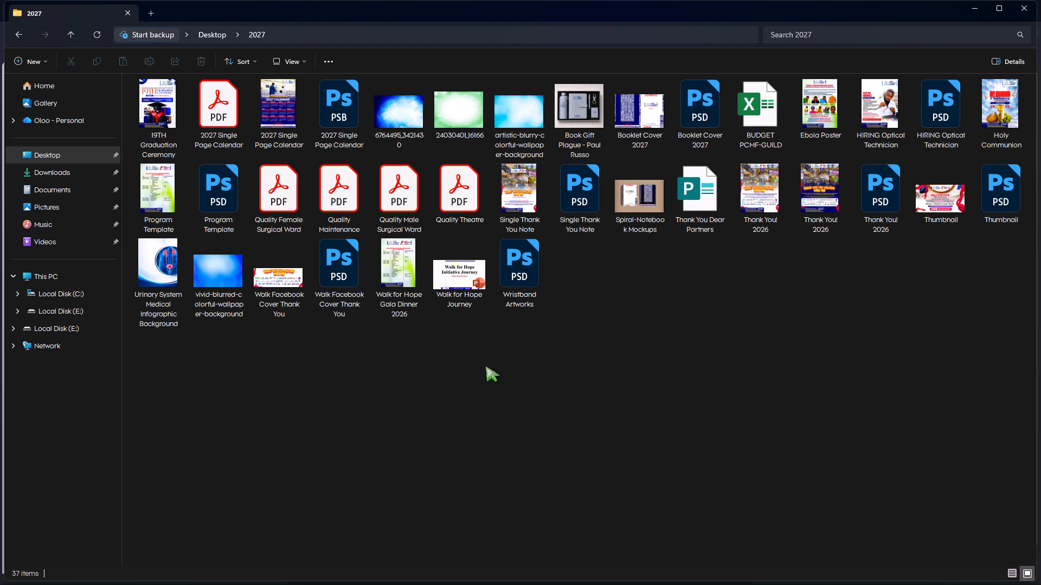
{"action": "left_click", "coordinate": [14, 37]}
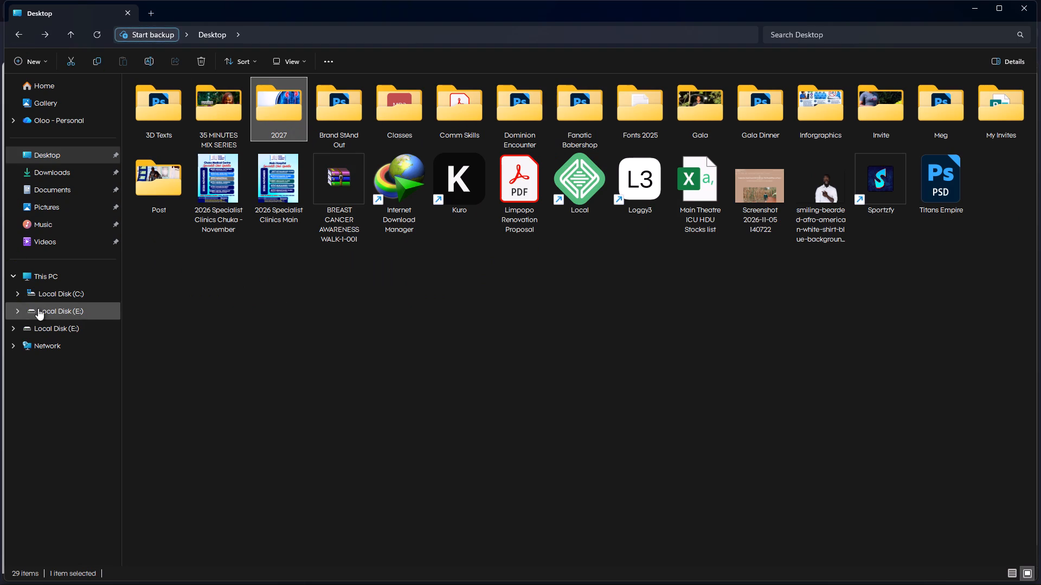
{"action": "left_click", "coordinate": [47, 313]}
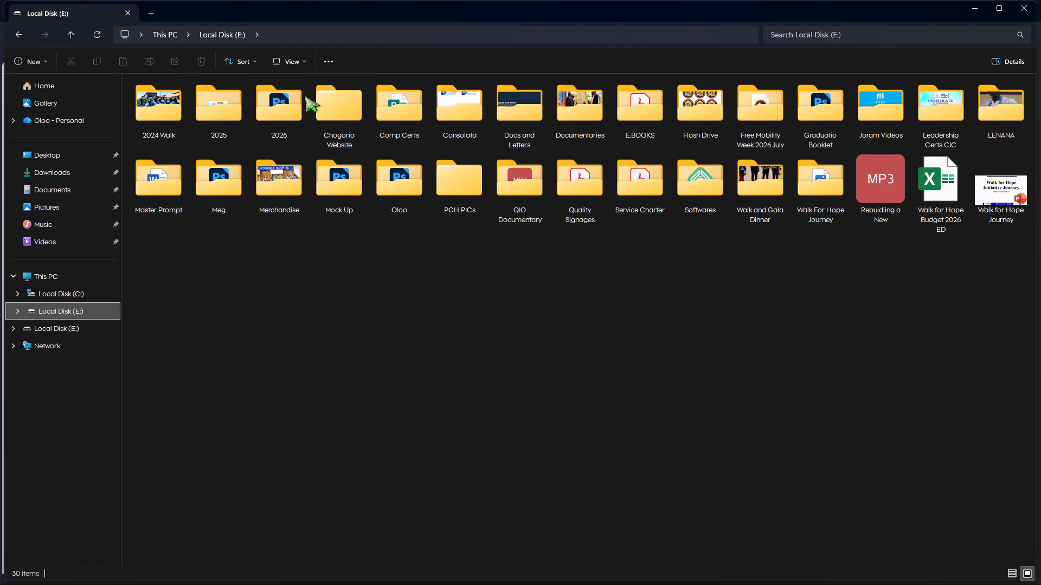
{"action": "double_click", "coordinate": [277, 109]}
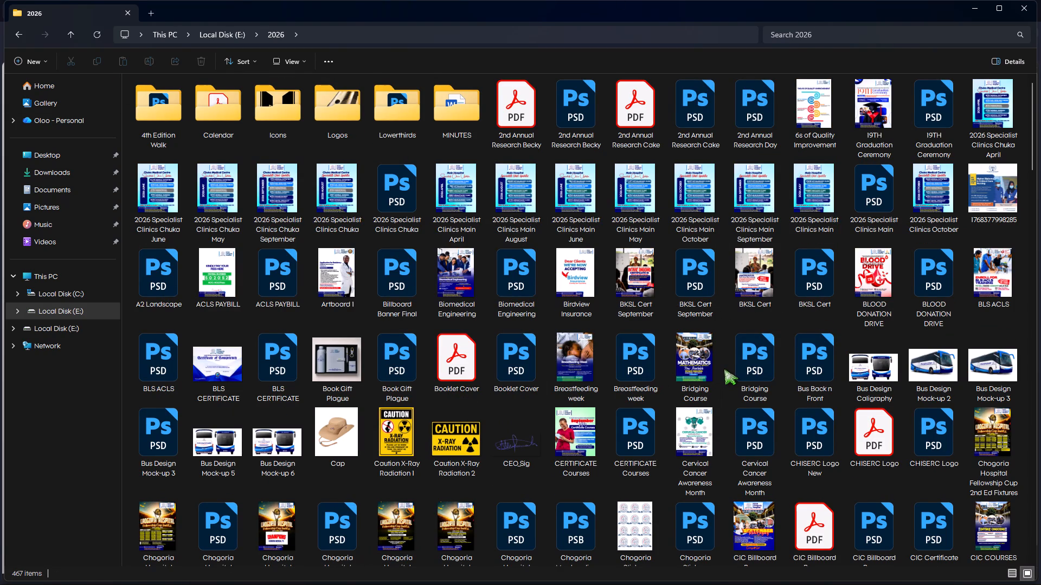
{"action": "scroll", "coordinate": [724, 368], "scroll_direction": "down", "scroll_amount": 2}
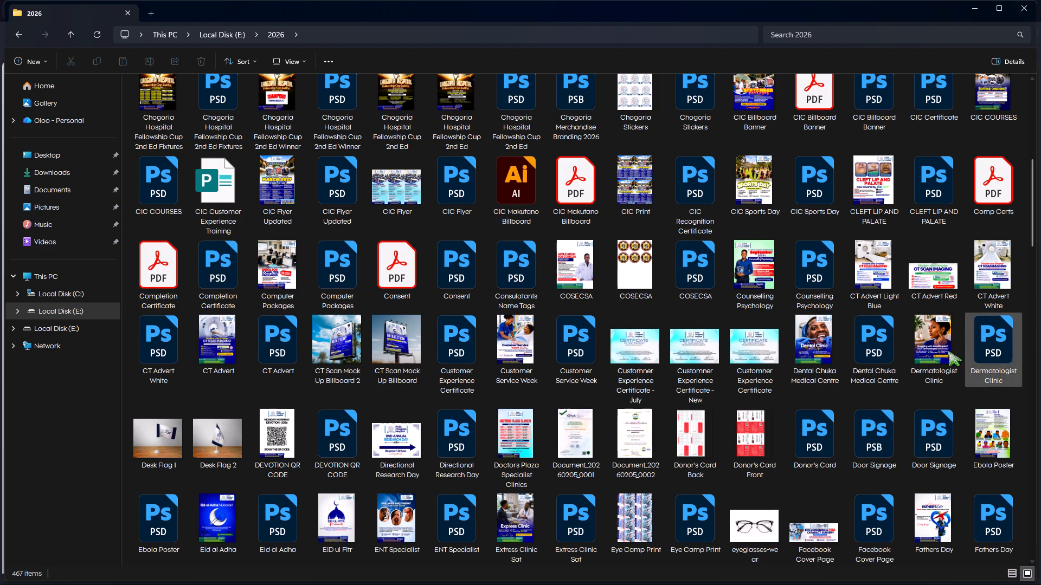
{"action": "left_click", "coordinate": [861, 339]}
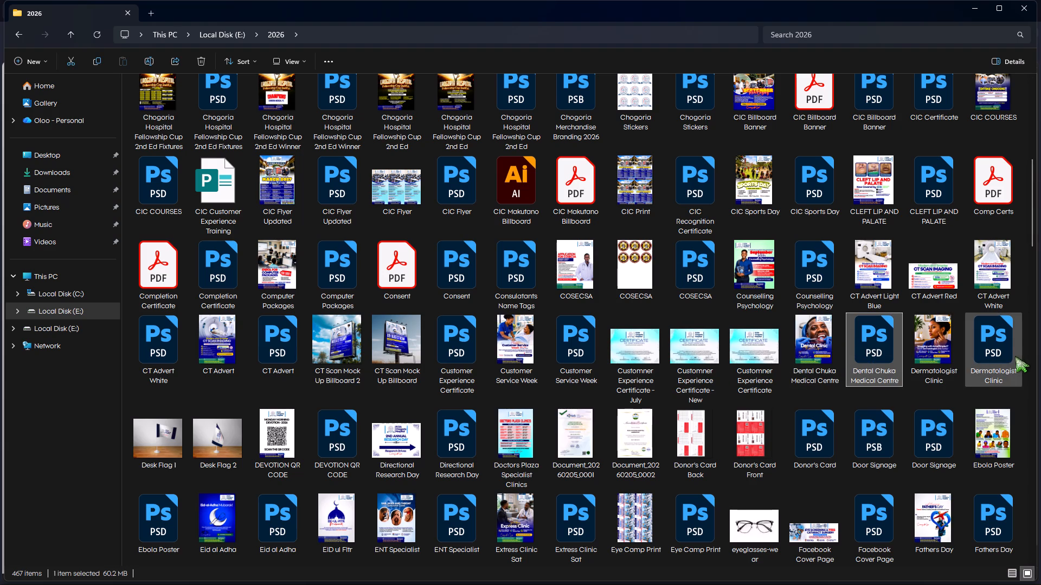
{"action": "triple_click", "coordinate": [1006, 343]}
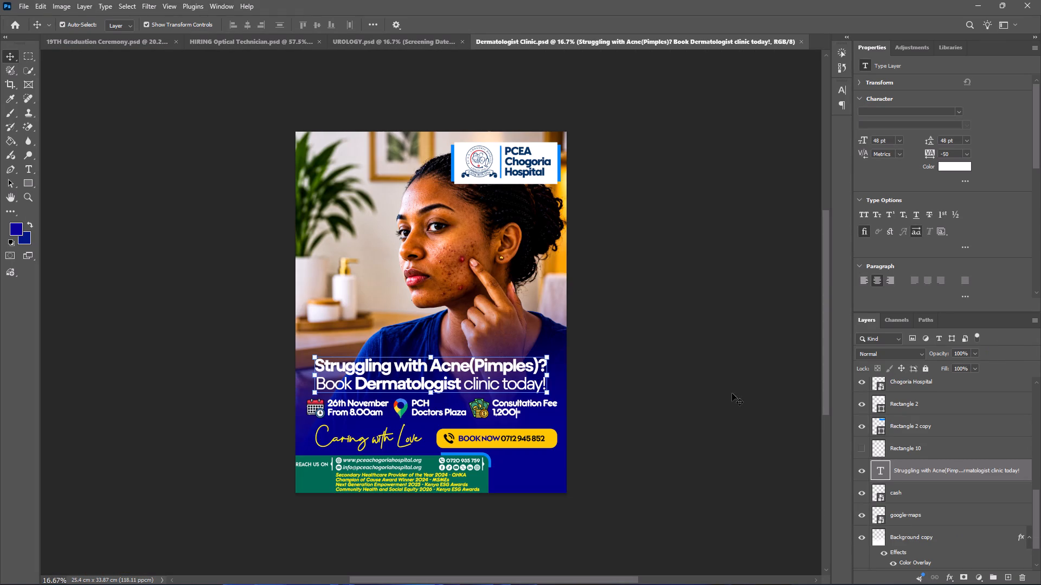
Copy the 26th November From 8.00am text with its calendar icon from Dermatologist Clinic.psd into the urology clinic poster.
{"action": "left_click", "coordinate": [416, 410]}
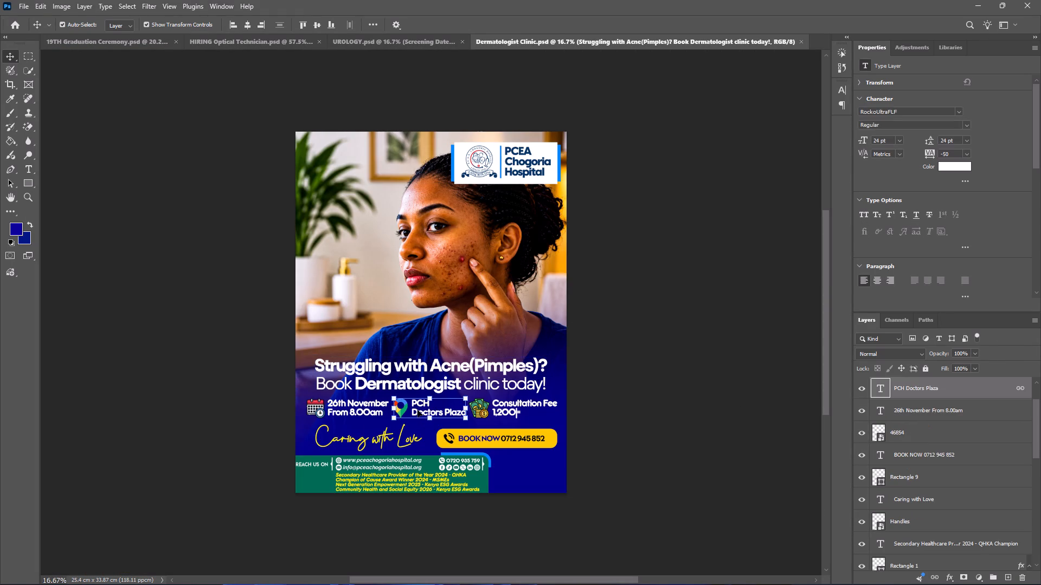
{"action": "left_click", "coordinate": [340, 408]}
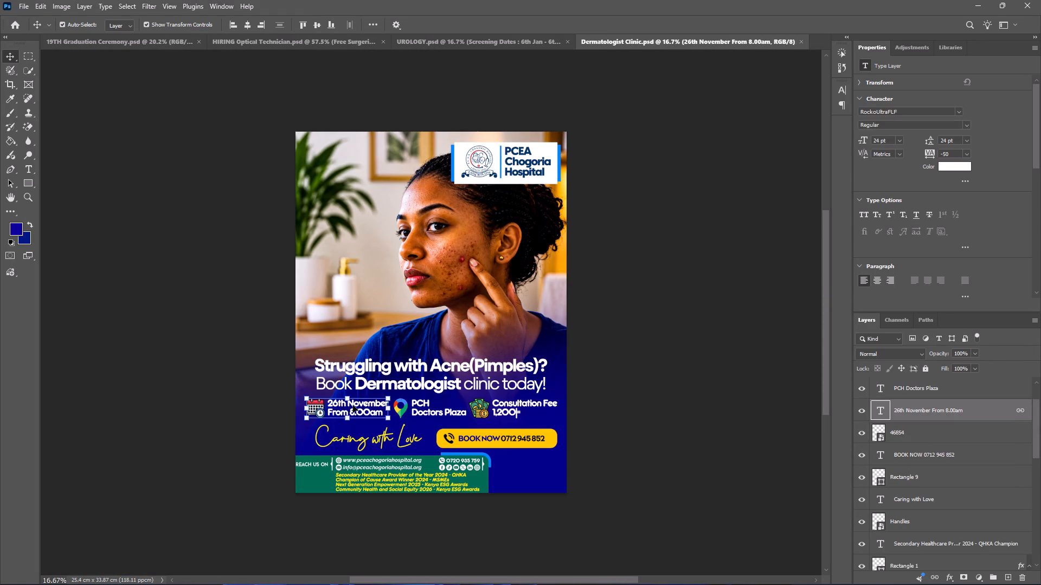
{"action": "left_click_drag", "start_coordinate": [354, 405], "coordinate": [271, 35]}
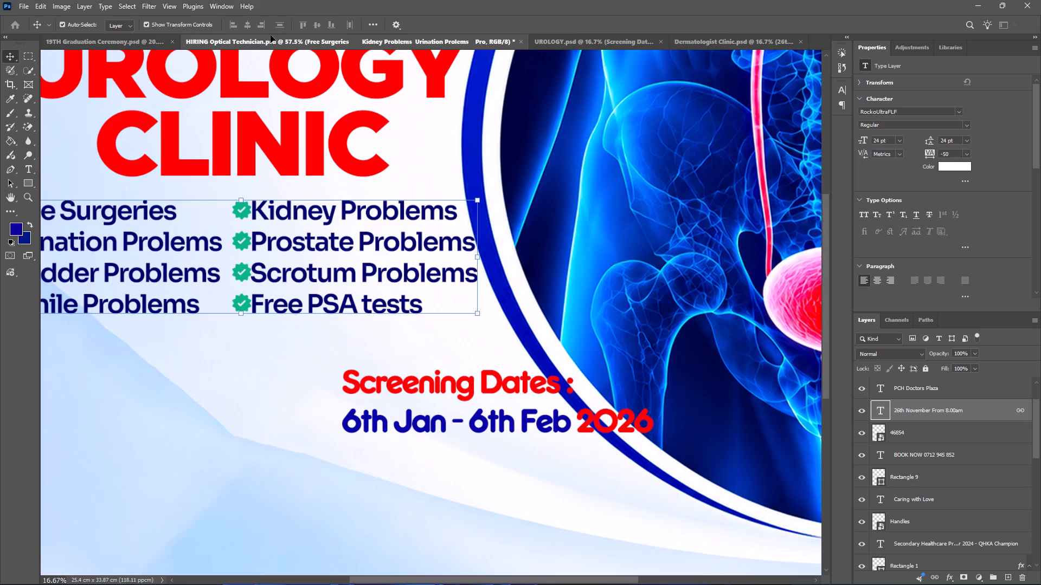
{"action": "left_click_drag", "start_coordinate": [271, 35], "coordinate": [158, 476]}
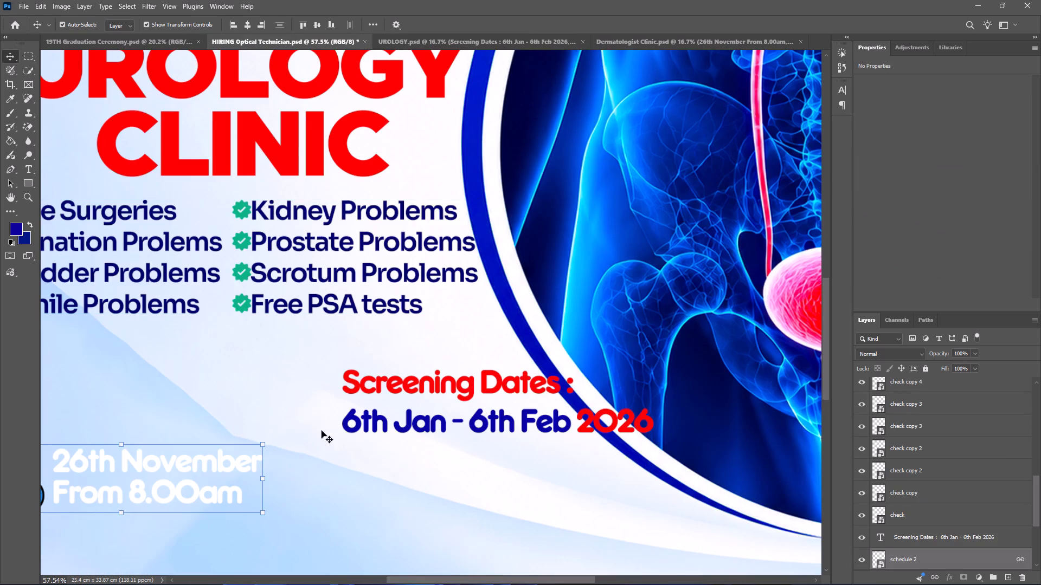
Delete the two-line Screening Dates text from the urology poster.
{"action": "left_click", "coordinate": [435, 380]}
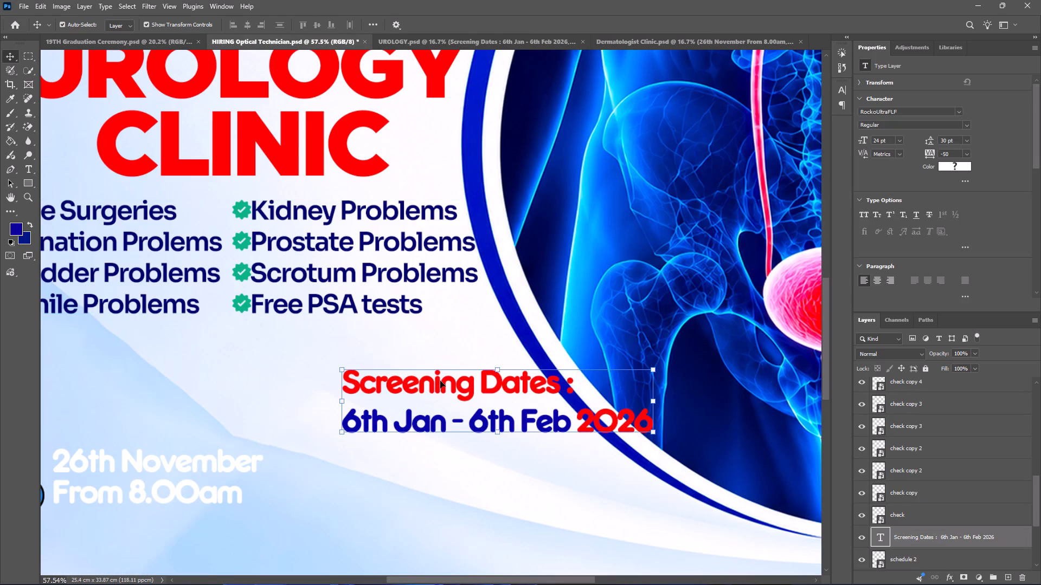
{"action": "key", "text": "Delete"}
Move the calendar icon and 26th November text up beneath the services list, lined up with the list's left edge.
{"action": "scroll", "coordinate": [452, 380], "scroll_direction": "down", "scroll_amount": 5, "text": "alt"}
{"action": "scroll", "coordinate": [505, 389], "scroll_direction": "down", "scroll_amount": 3, "text": "alt"}
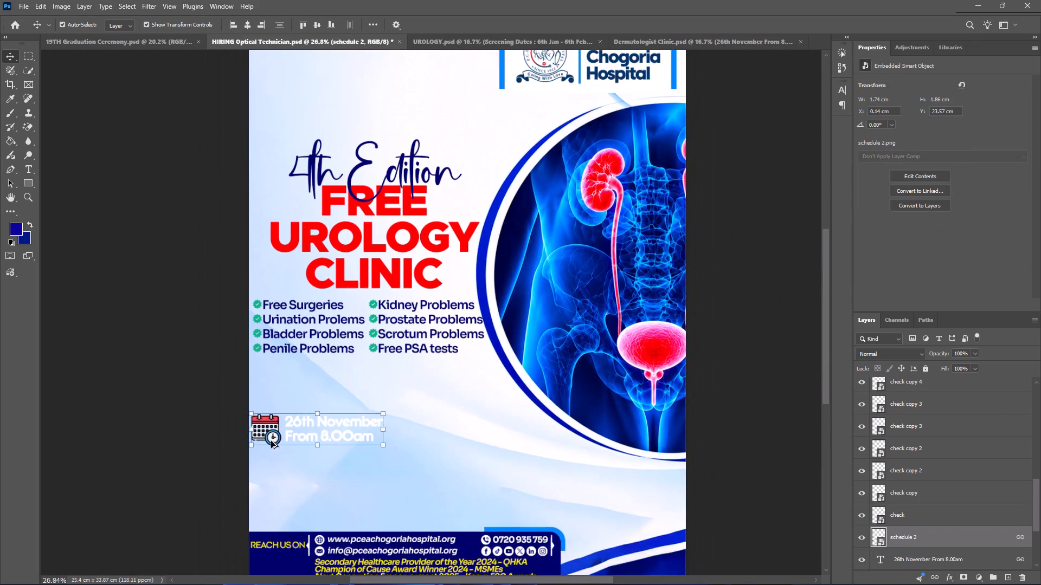
{"action": "scroll", "coordinate": [278, 444], "scroll_direction": "up", "scroll_amount": 4, "text": "alt"}
{"action": "scroll", "coordinate": [402, 425], "scroll_direction": "up", "scroll_amount": 2, "text": "alt"}
{"action": "left_click_drag", "start_coordinate": [368, 413], "coordinate": [369, 401]}
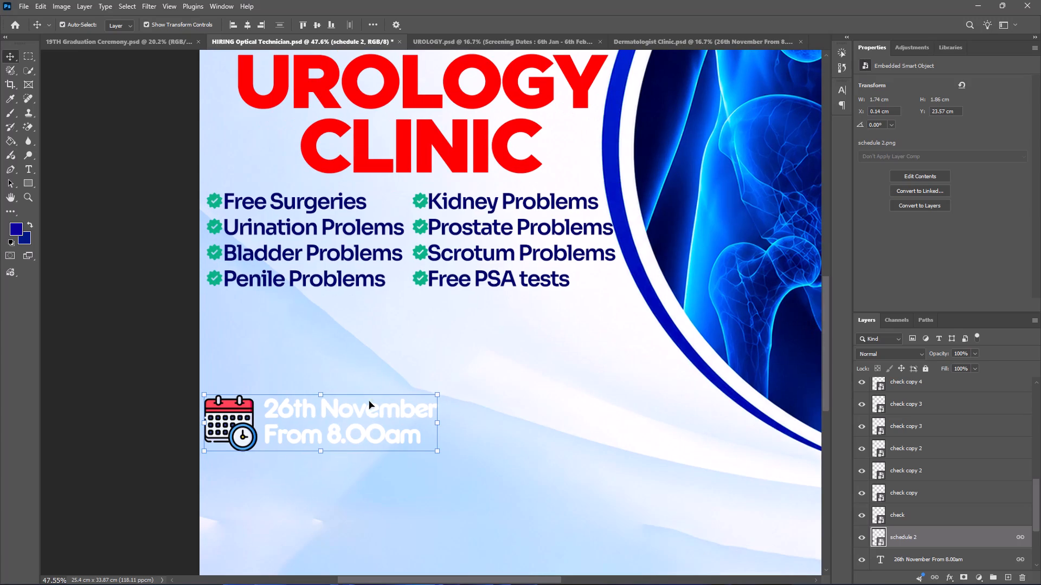
{"action": "left_click_drag", "start_coordinate": [369, 401], "coordinate": [377, 336]}
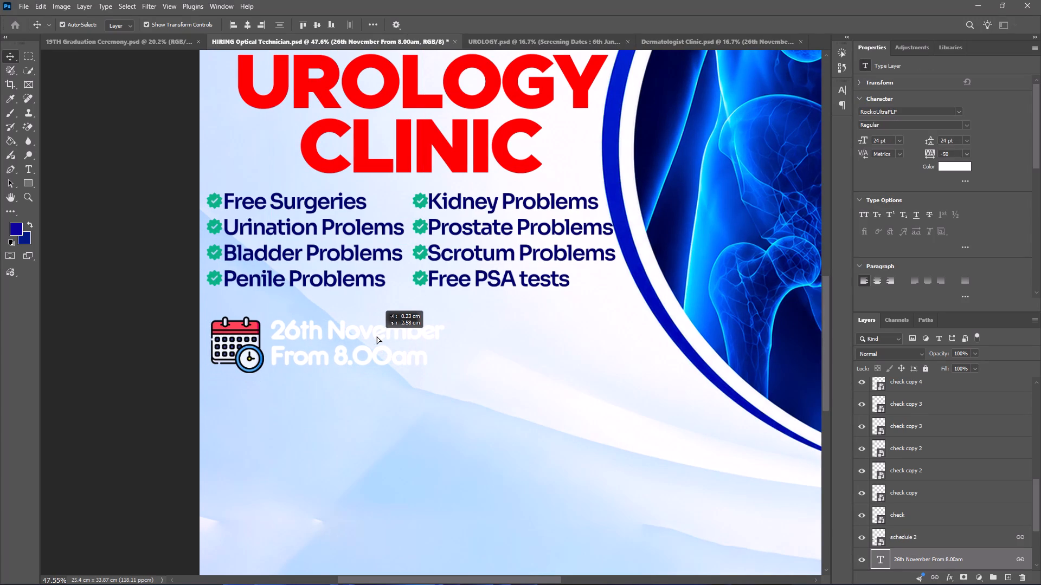
{"action": "left_click_drag", "start_coordinate": [377, 336], "coordinate": [371, 342]}
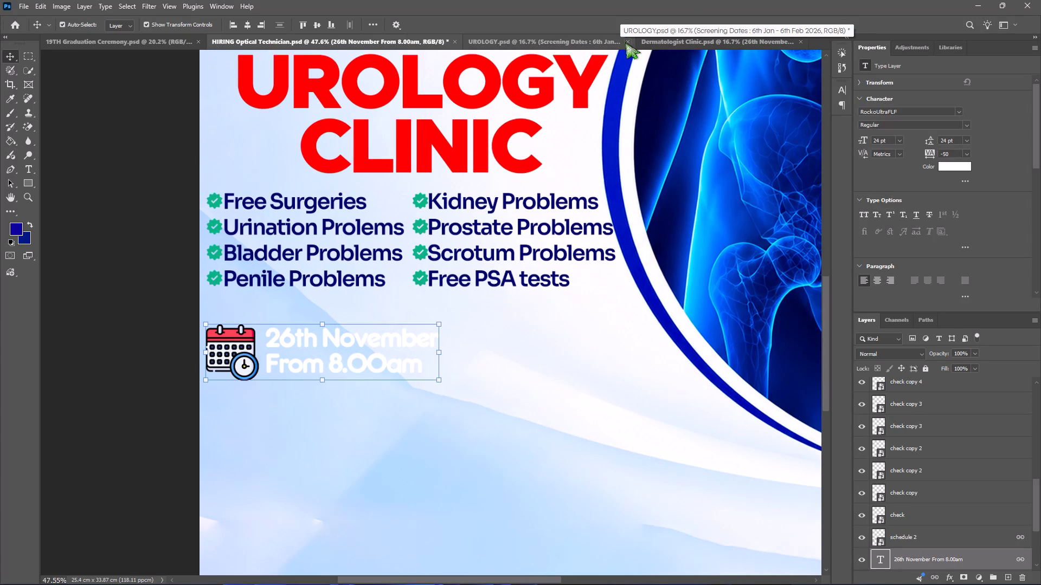
Copy the PCH Doctors Plaza text with its map pin from Dermatologist Clinic.psd into the urology poster, level with and right of the date block.
{"action": "left_click", "coordinate": [682, 44]}
{"action": "left_click", "coordinate": [425, 450]}
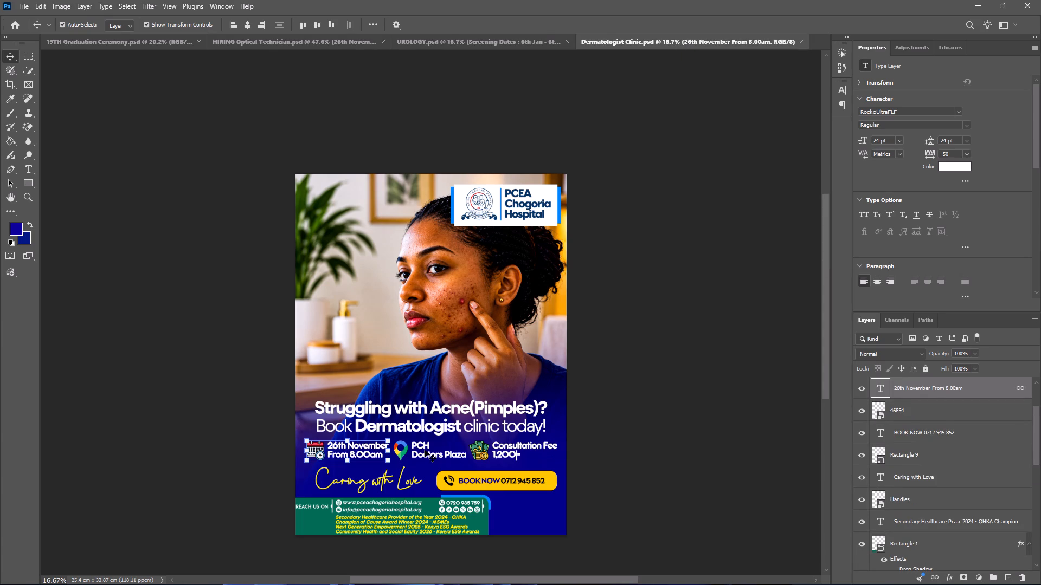
{"action": "left_click_drag", "start_coordinate": [425, 450], "coordinate": [273, 60]}
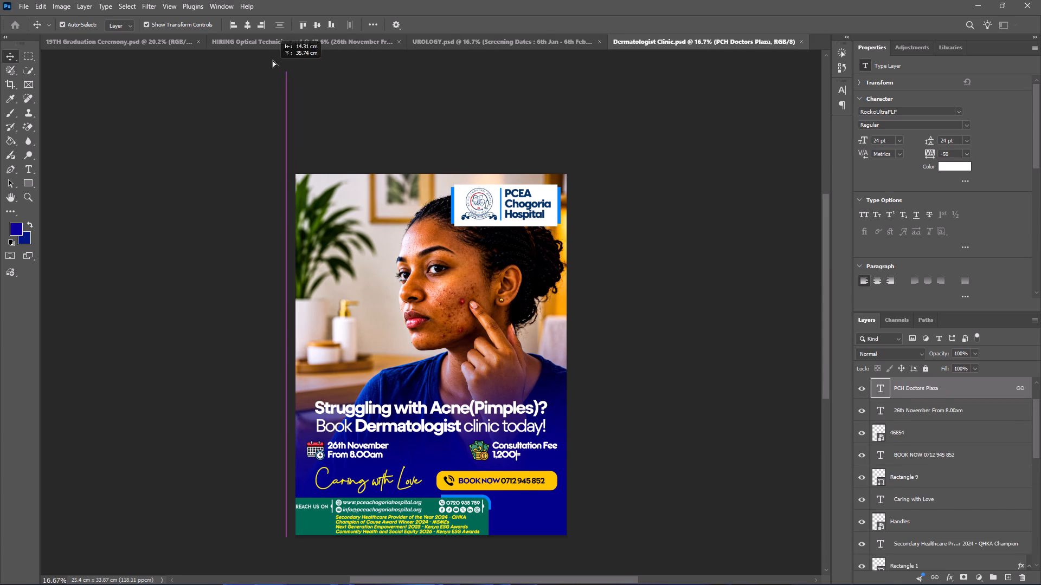
{"action": "left_click_drag", "start_coordinate": [273, 60], "coordinate": [125, 477]}
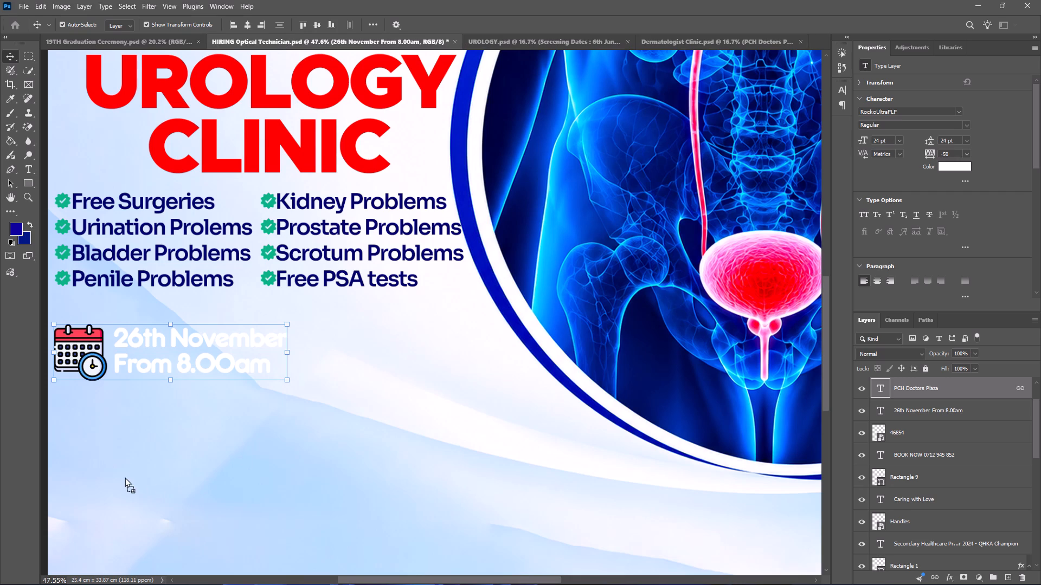
{"action": "left_click_drag", "start_coordinate": [125, 477], "coordinate": [118, 474]}
{"action": "left_click_drag", "start_coordinate": [122, 489], "coordinate": [201, 482]}
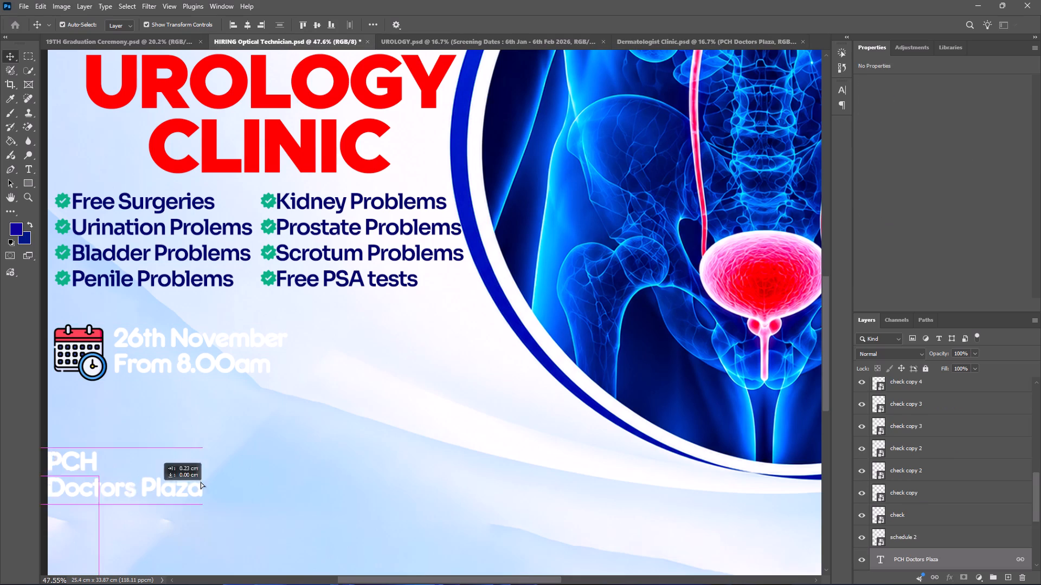
{"action": "left_click_drag", "start_coordinate": [201, 482], "coordinate": [433, 366]}
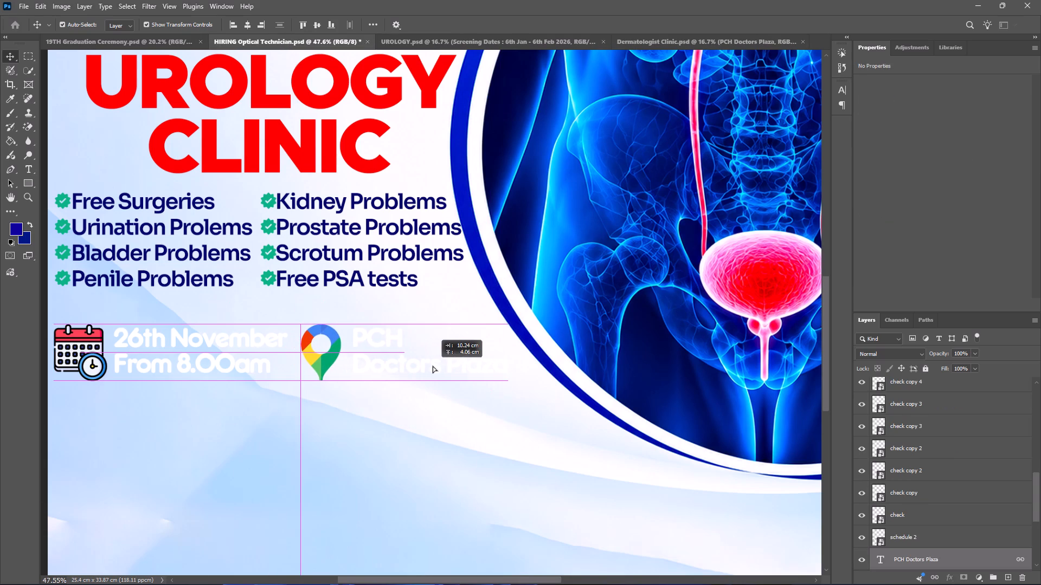
{"action": "left_click_drag", "start_coordinate": [433, 366], "coordinate": [433, 366]}
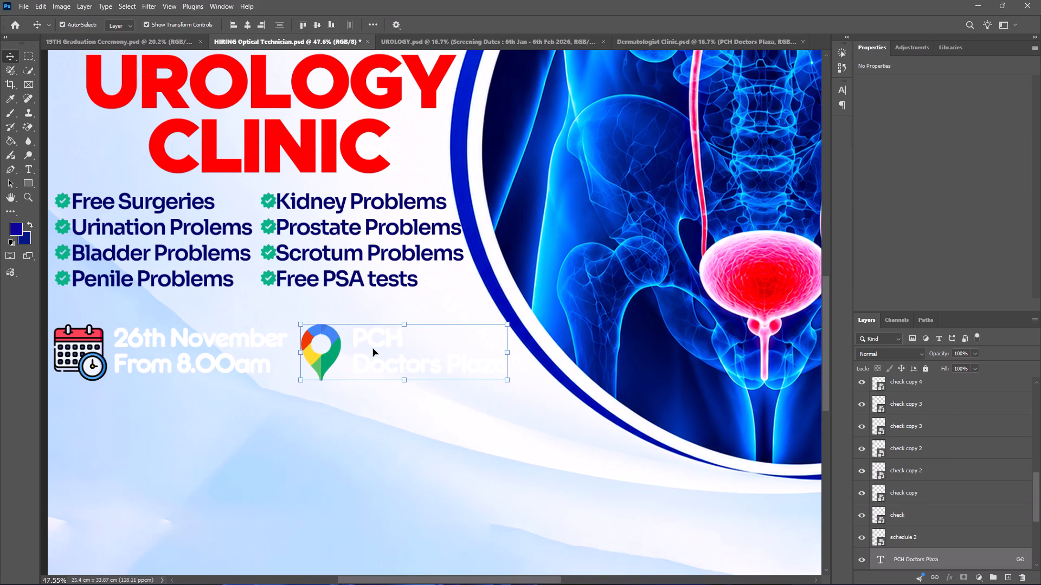
Recolour the PCH Doctors Plaza text to dark blue 00006a, sampled from the services list text.
{"action": "double_click", "coordinate": [373, 349]}
{"action": "triple_click", "coordinate": [379, 343]}
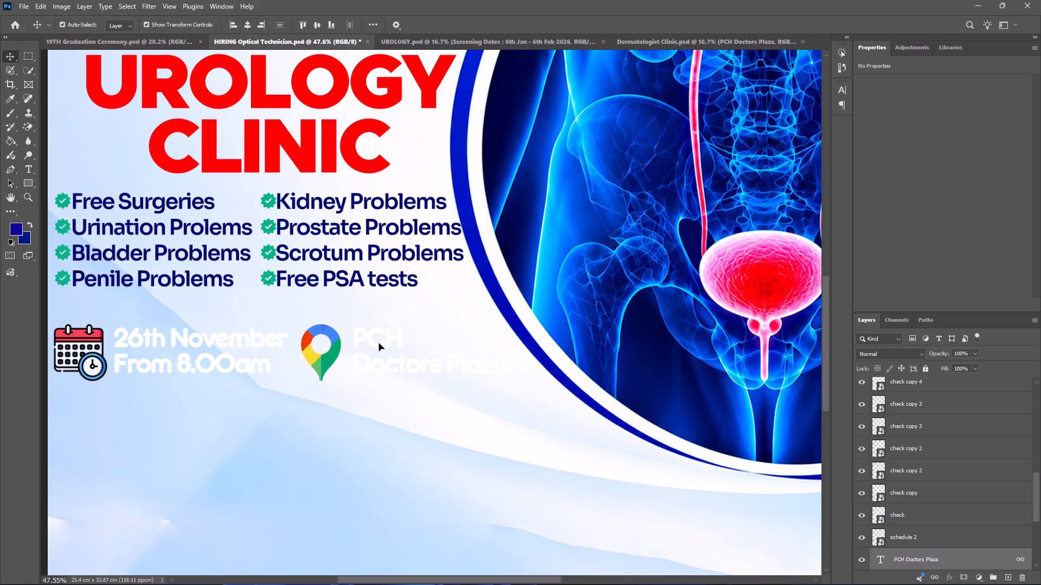
{"action": "left_click", "coordinate": [414, 422]}
{"action": "double_click", "coordinate": [384, 364]}
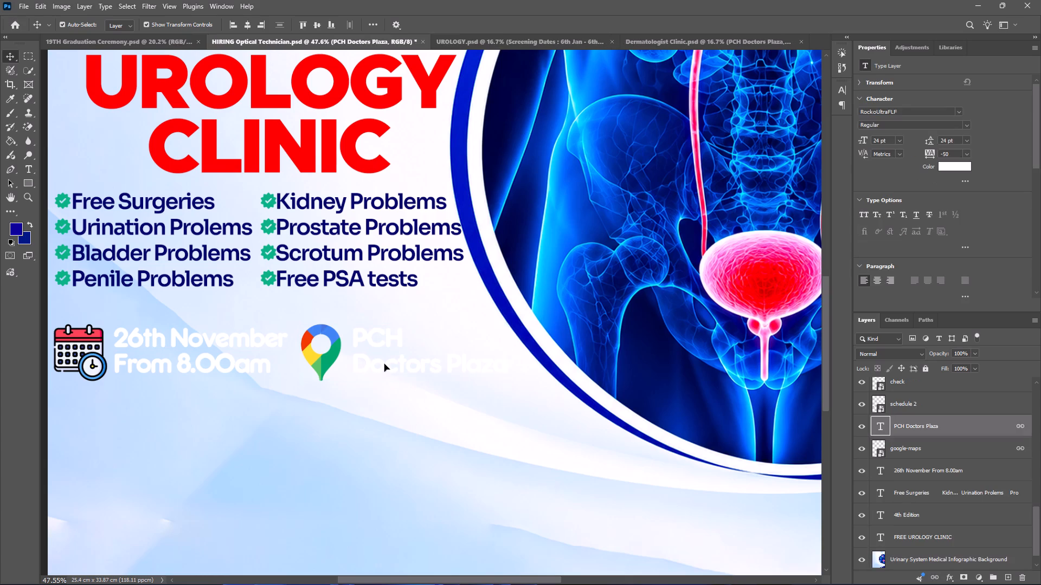
{"action": "left_click", "coordinate": [369, 24]}
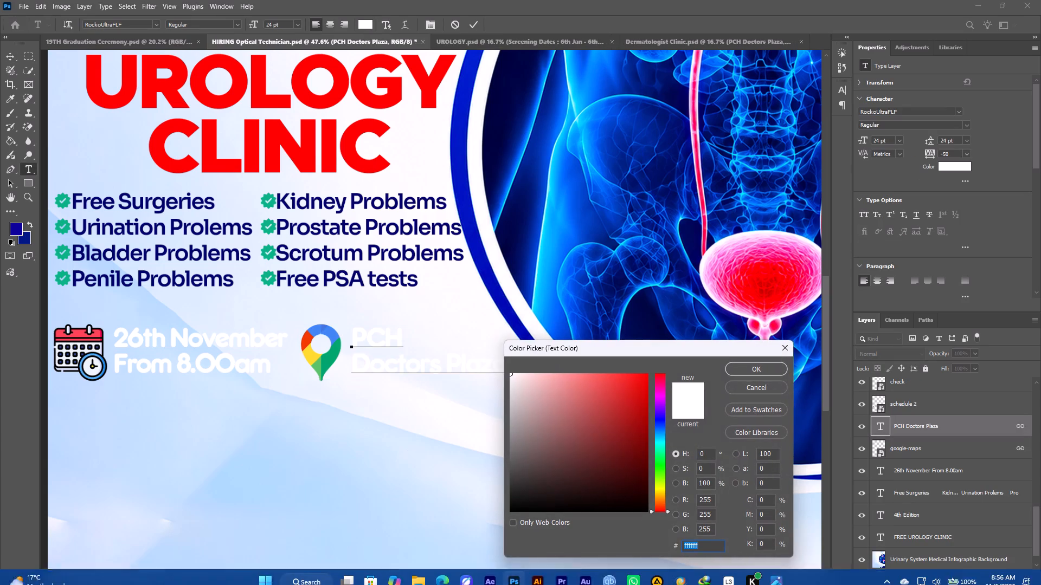
{"action": "scroll", "coordinate": [435, 583], "scroll_direction": "down", "scroll_amount": 4}
{"action": "scroll", "coordinate": [384, 483], "scroll_direction": "down", "scroll_amount": 8}
{"action": "left_click", "coordinate": [496, 110]}
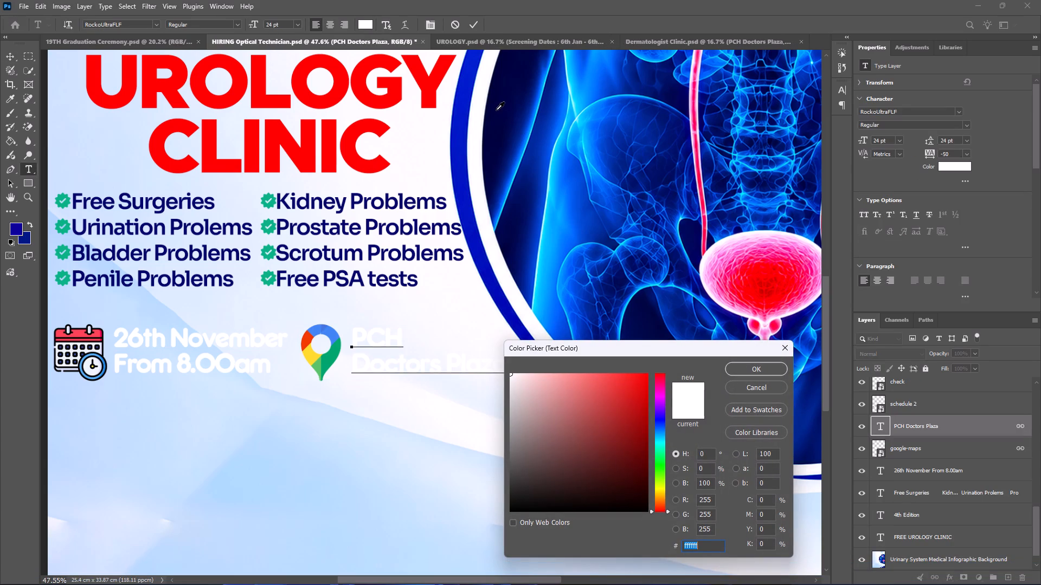
{"action": "left_click", "coordinate": [309, 198]}
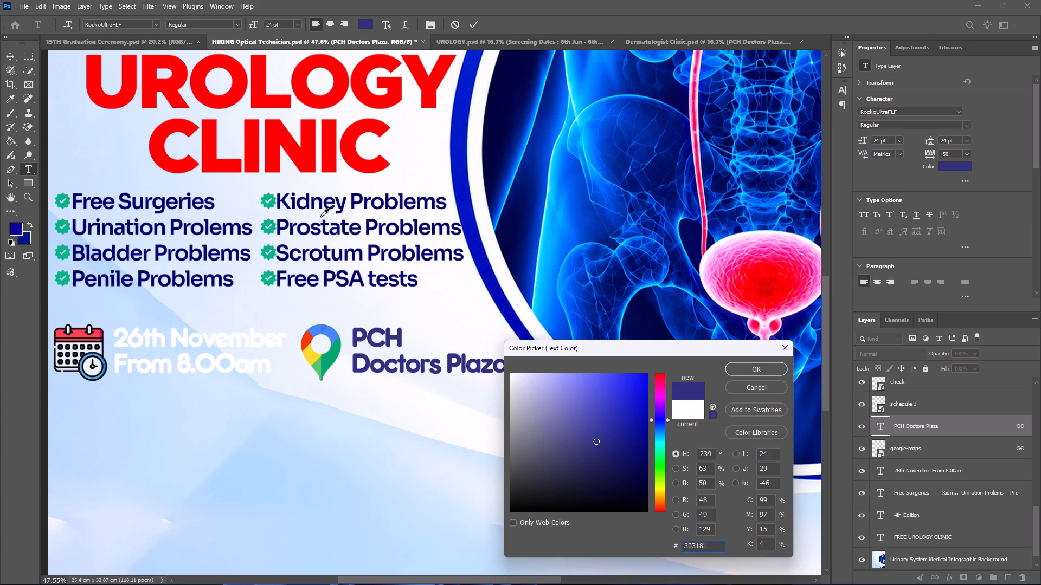
{"action": "left_click", "coordinate": [130, 205]}
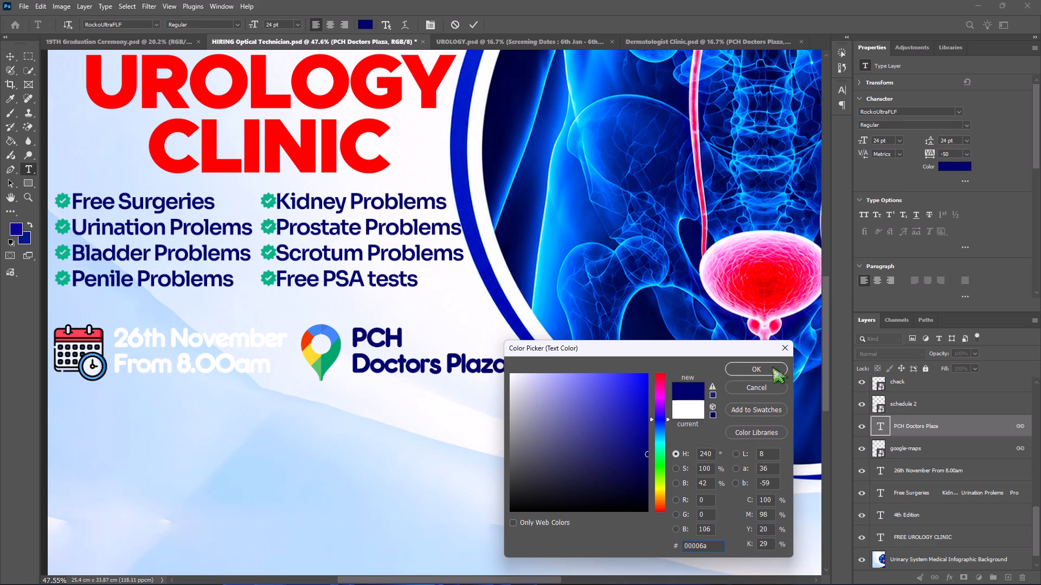
{"action": "left_click", "coordinate": [768, 368]}
Resample the PCH Doctors Plaza text colour from the dark blue contact footer.
{"action": "scroll", "coordinate": [372, 315], "scroll_direction": "down", "scroll_amount": 8}
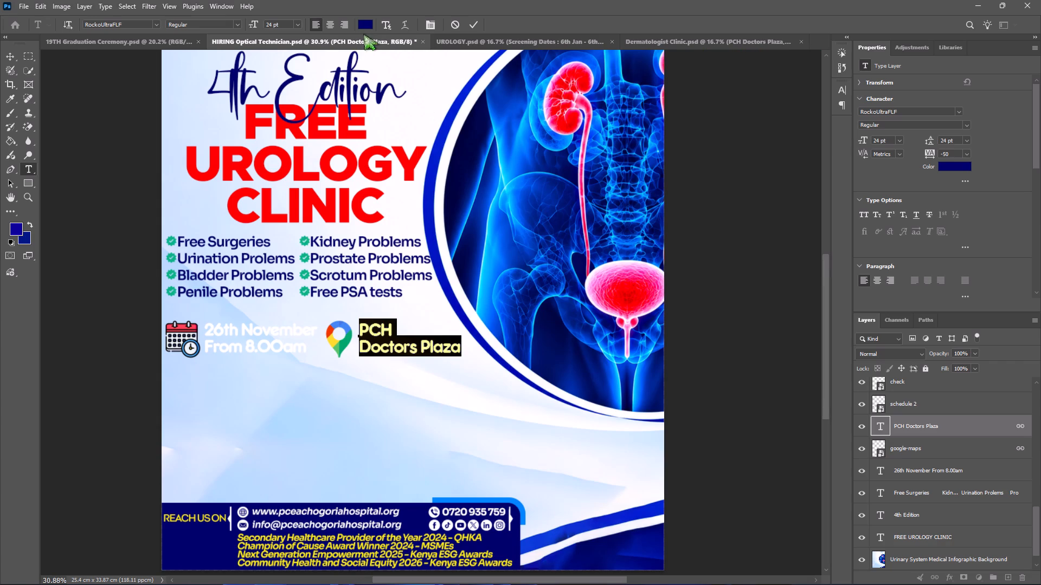
{"action": "left_click", "coordinate": [363, 26]}
{"action": "left_click", "coordinate": [215, 547]}
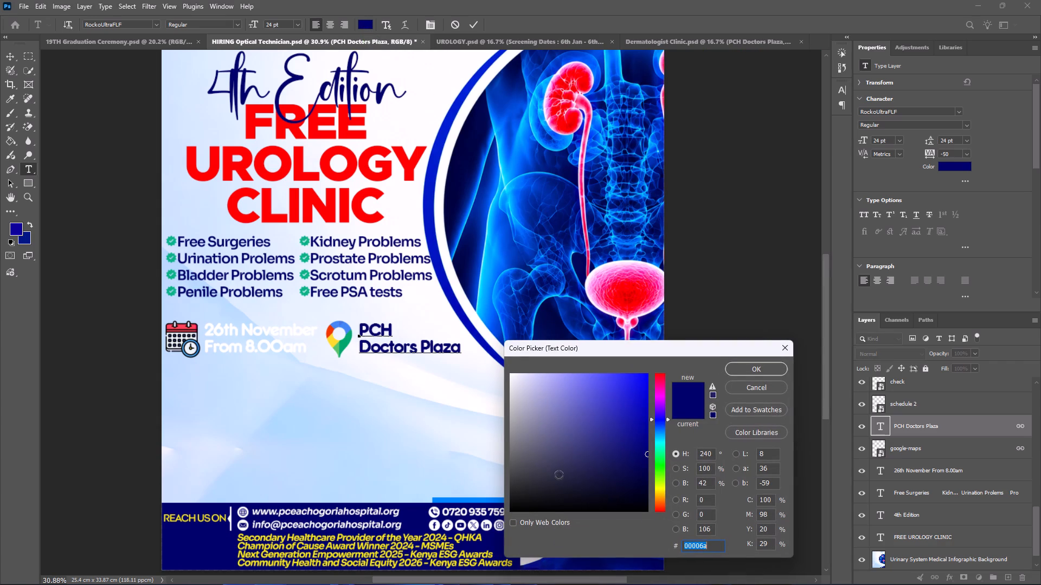
{"action": "left_click", "coordinate": [749, 365]}
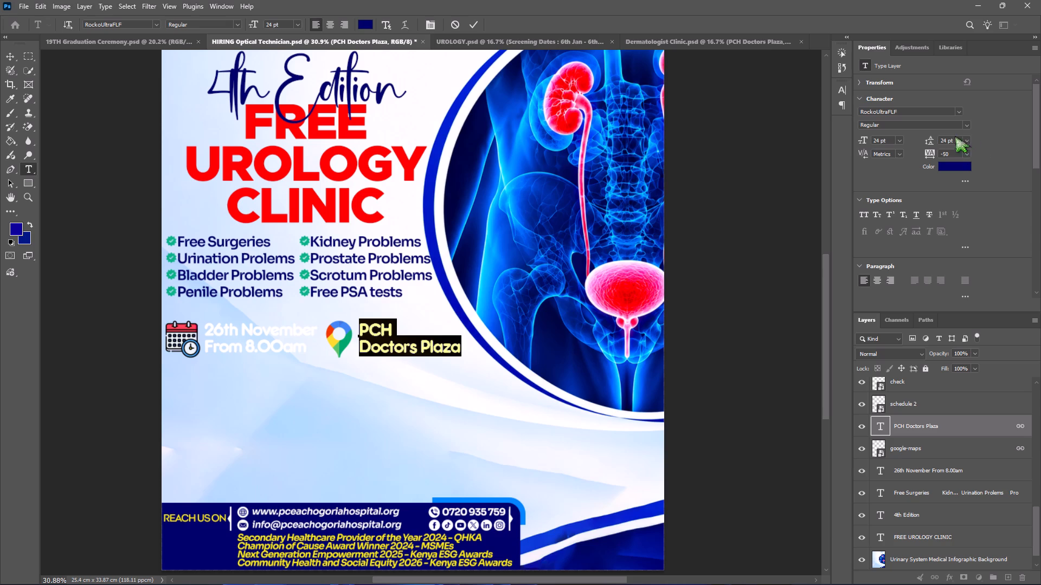
Set the PCH Doctors Plaza text's leading to 22 pt, trying a 20 pt font size before returning it to 24 pt.
{"action": "left_click_drag", "start_coordinate": [954, 140], "coordinate": [896, 137]}
{"action": "type", "text": "22"}
{"action": "key", "text": "Return"}
{"action": "left_click_drag", "start_coordinate": [890, 140], "coordinate": [833, 137]}
{"action": "type", "text": "20"}
{"action": "key", "text": "Return"}
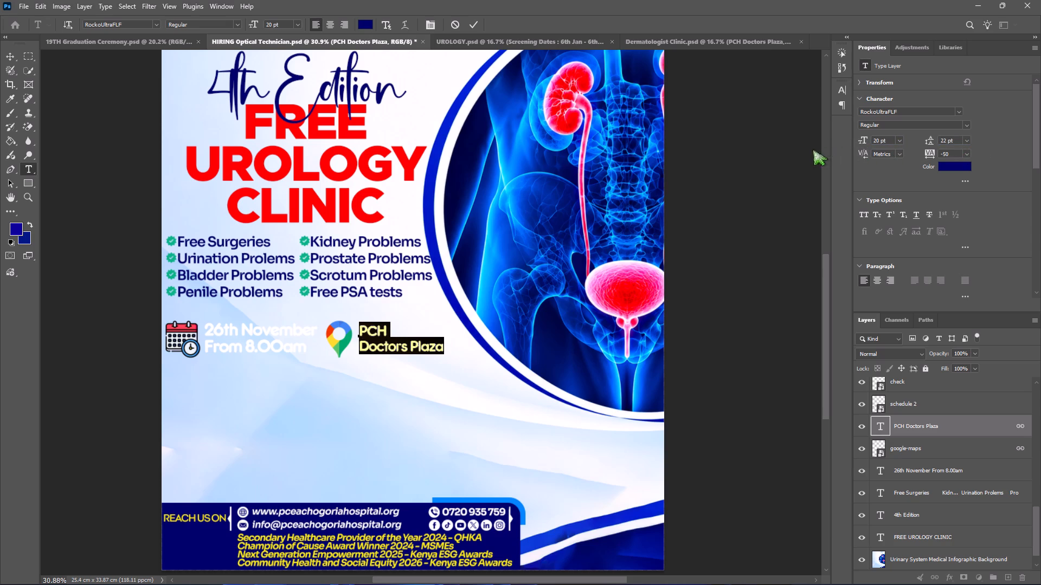
{"action": "left_click_drag", "start_coordinate": [894, 138], "coordinate": [831, 143]}
{"action": "type", "text": "24"}
{"action": "key", "text": "Return"}
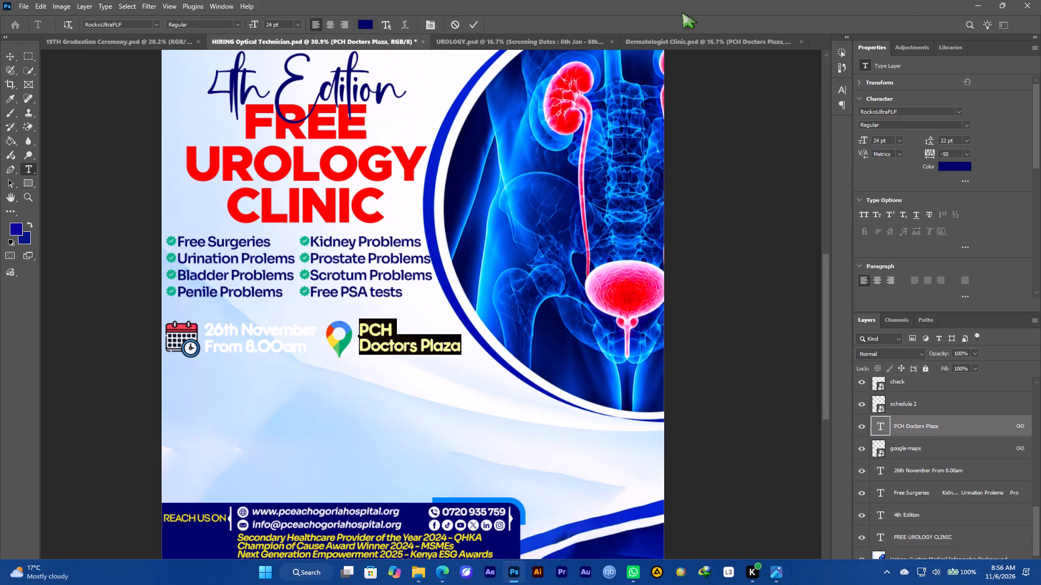
{"action": "left_click", "coordinate": [471, 30]}
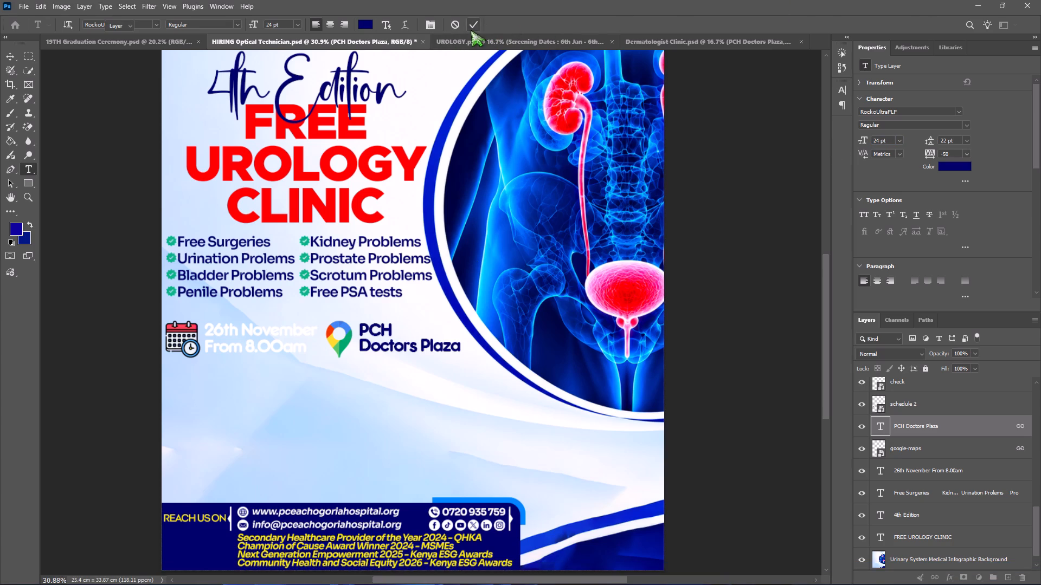
Recolour the 26th November From 8.00am text to the dark blue sampled from the contact footer.
{"action": "double_click", "coordinate": [239, 339]}
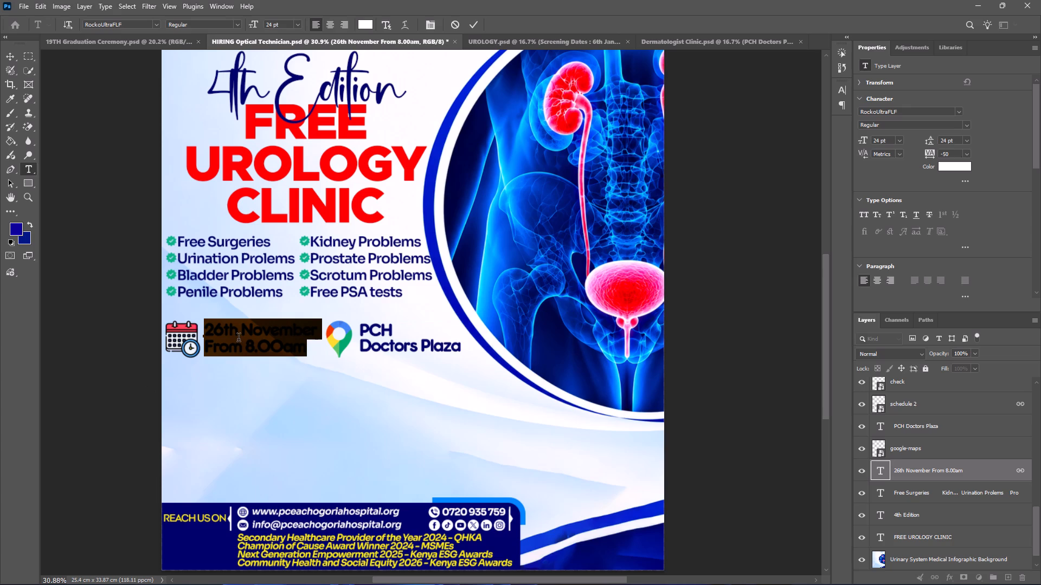
{"action": "left_click", "coordinate": [361, 24]}
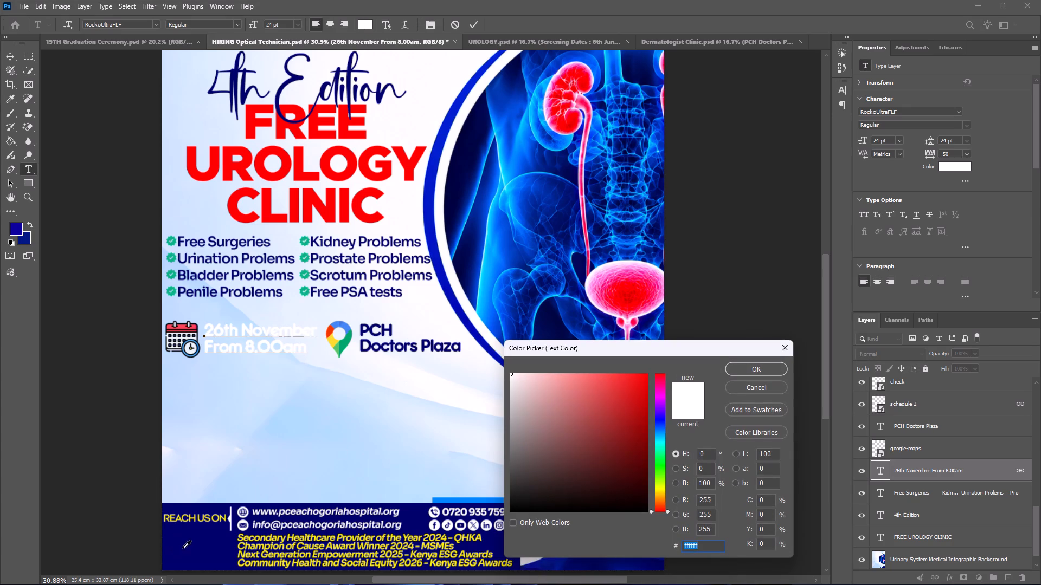
{"action": "left_click", "coordinate": [183, 547]}
{"action": "left_click", "coordinate": [761, 368]}
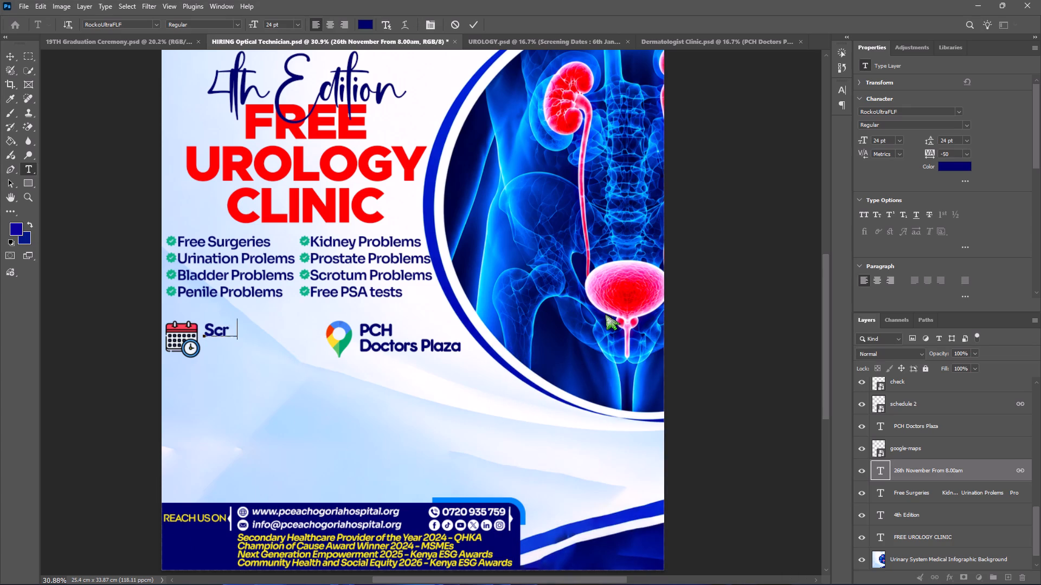
Replace the date text beside the calendar icon with "Screening" and begin a second line starting with "r".
{"action": "type", "text": "nin"}
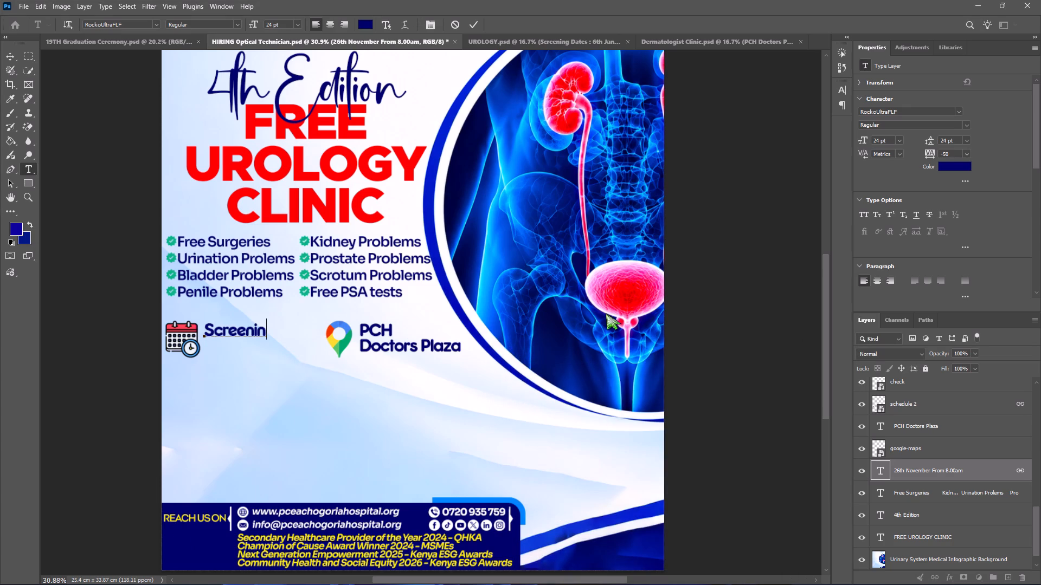
{"action": "type", "text": "g"}
{"action": "key", "text": "space"}
{"action": "key", "text": "Return"}
{"action": "key", "text": "r"}
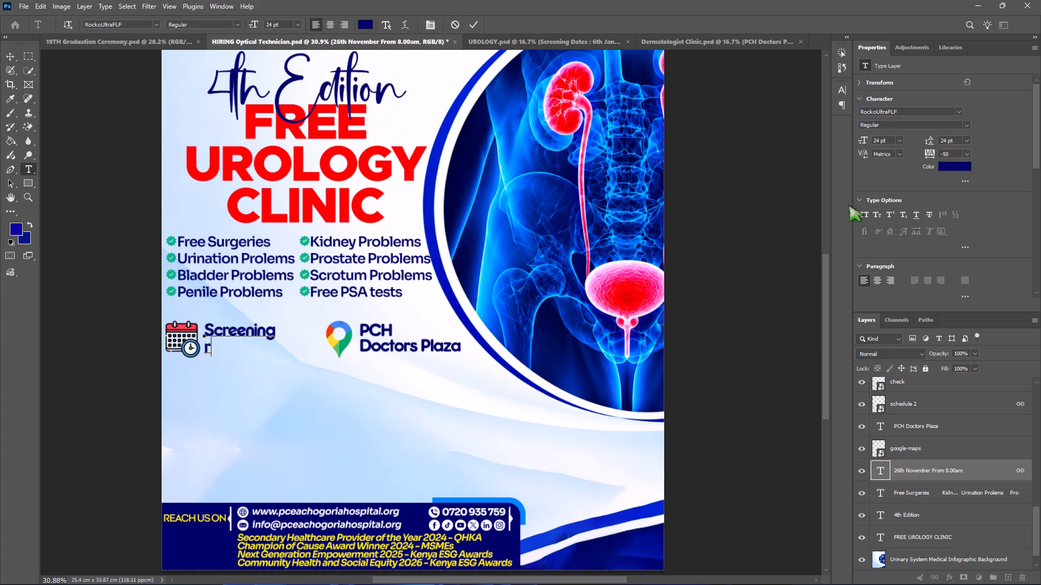
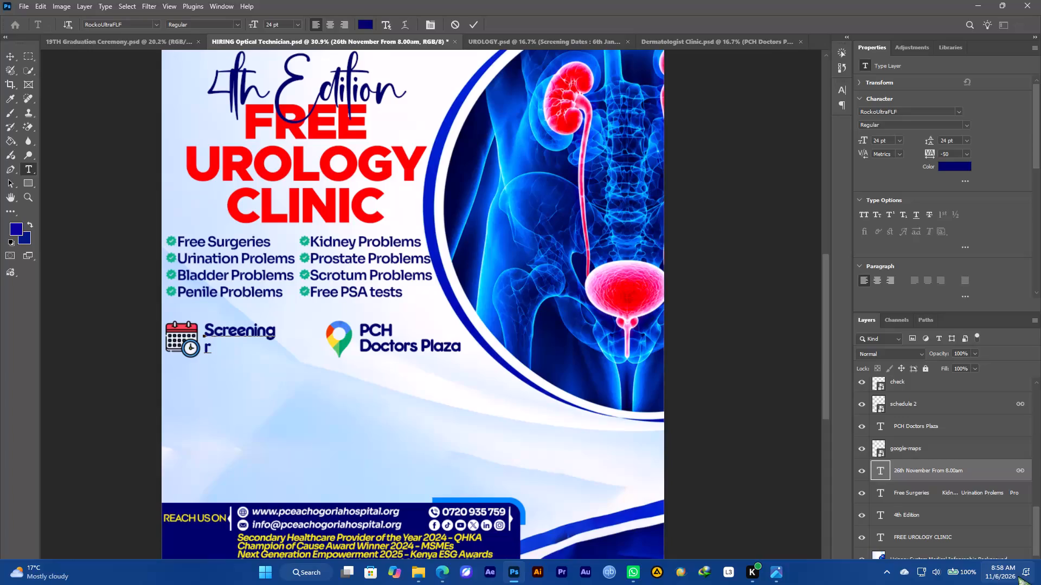
Replace the unfinished second line under "Screening" beside the calendar icon with "15th Nov - 27th Jan".
{"action": "key", "text": "BackSpace"}
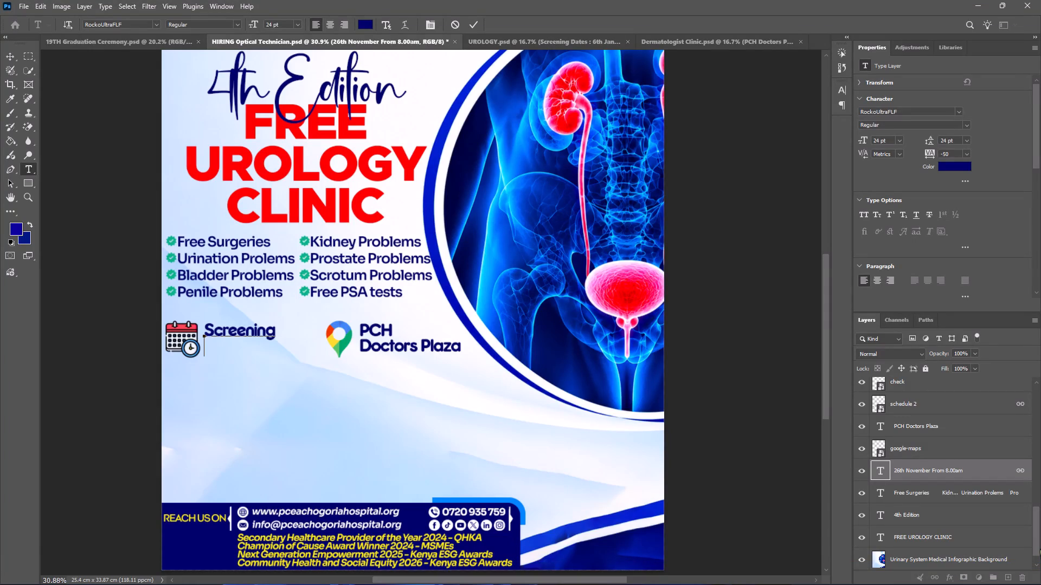
{"action": "type", "text": "15th"}
{"action": "key", "text": "space"}
{"action": "type", "text": "-"}
{"action": "key", "text": "space"}
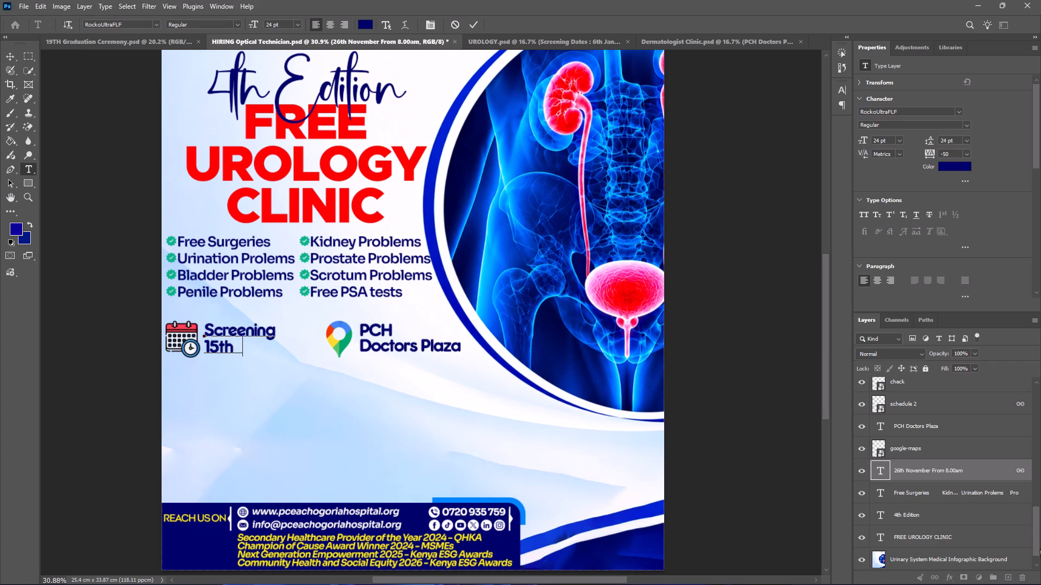
{"action": "key", "text": "BackSpace"}
{"action": "key", "text": "BackSpace"}
{"action": "type", "text": "ov"}
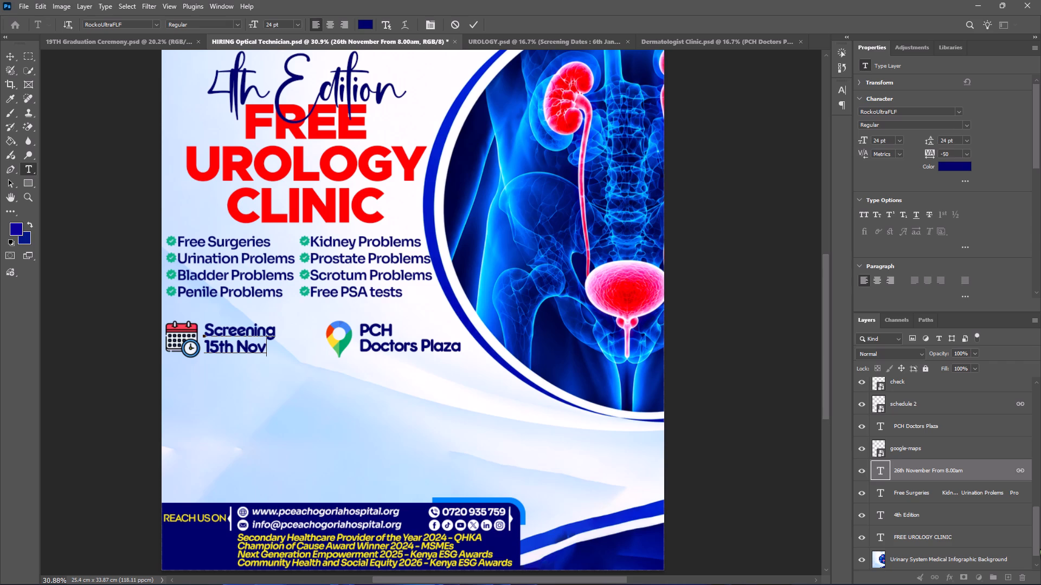
{"action": "key", "text": "space"}
{"action": "type", "text": "--"}
{"action": "key", "text": "BackSpace"}
{"action": "key", "text": "space"}
{"action": "type", "text": "27th"}
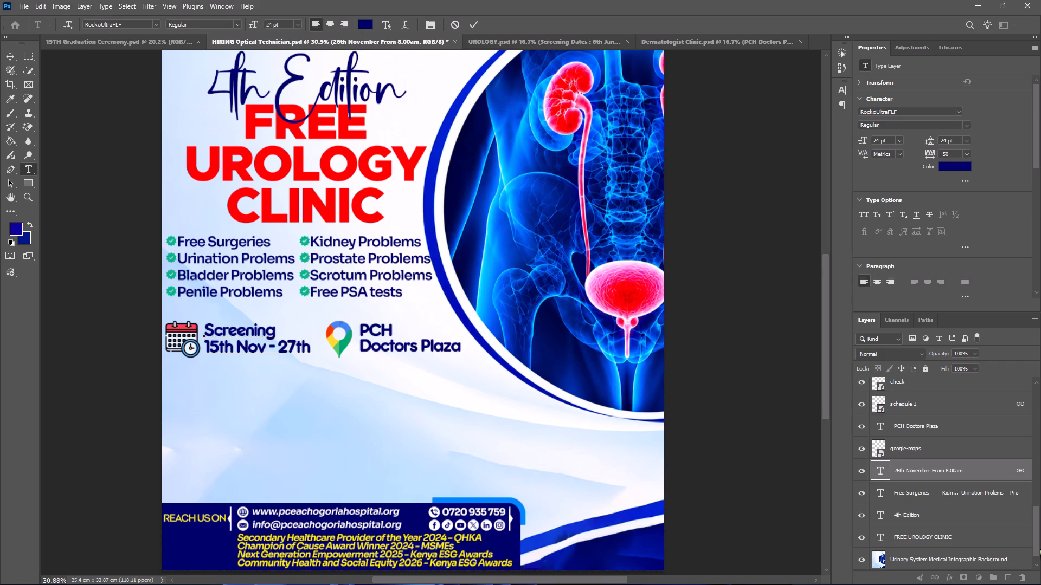
Reduce the font size of the whole two-line screening text to 20 pt.
{"action": "key", "text": "ctrl+a"}
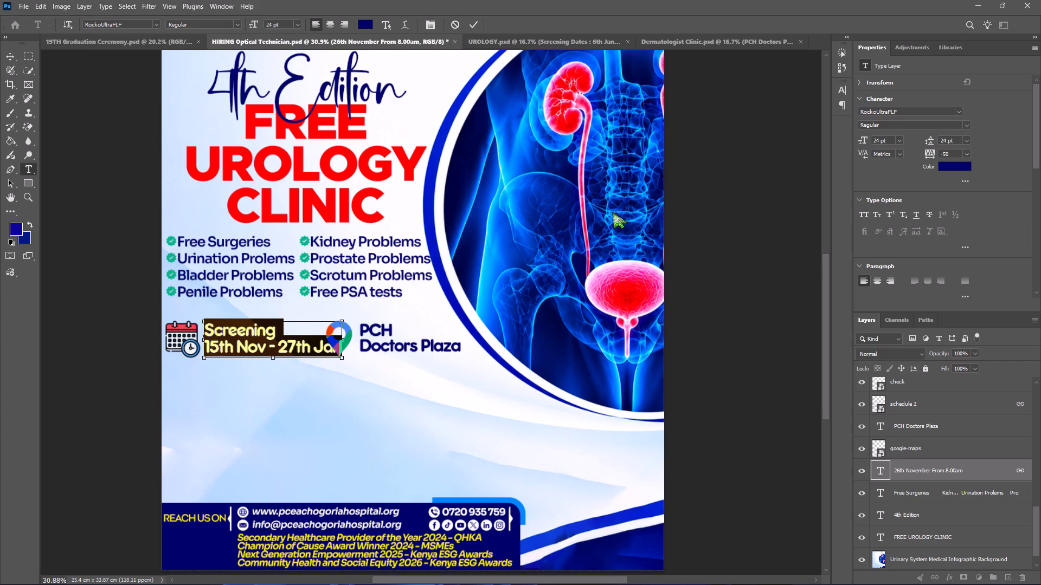
{"action": "left_click", "coordinate": [297, 25]}
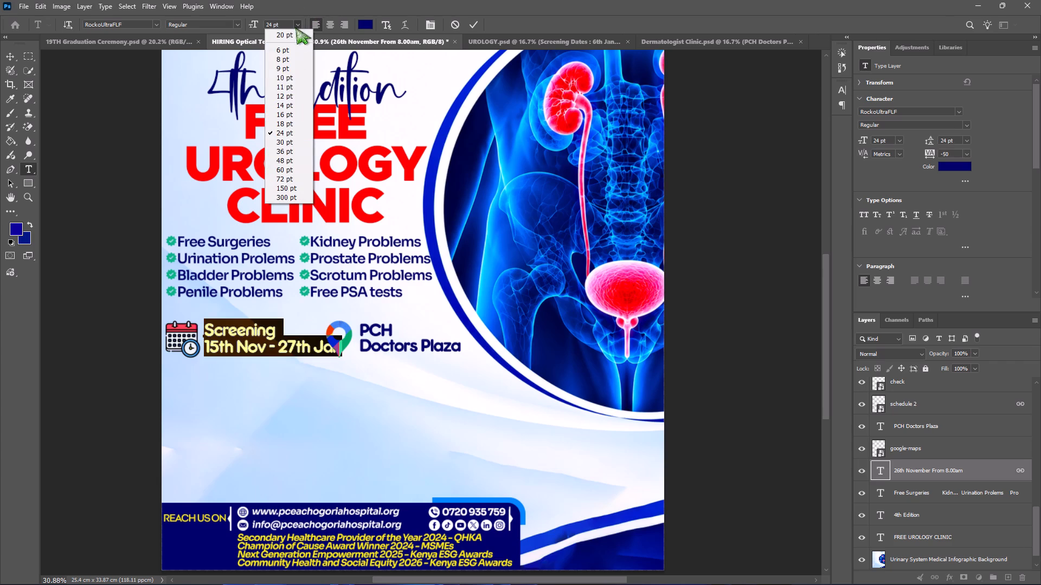
{"action": "left_click", "coordinate": [285, 34]}
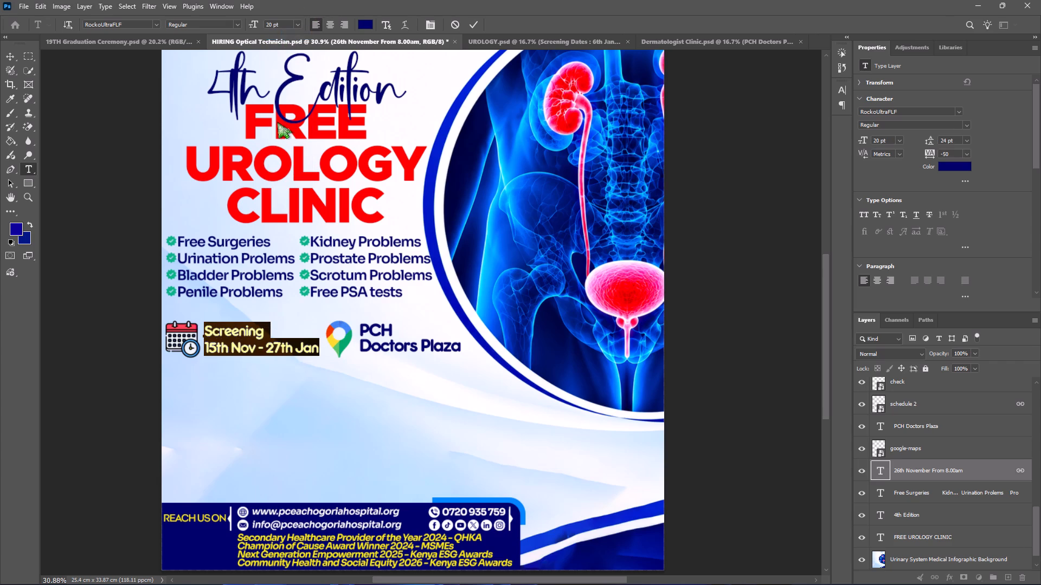
Extend the screening text's first line to read "Screening Dates".
{"action": "left_click", "coordinate": [265, 332]}
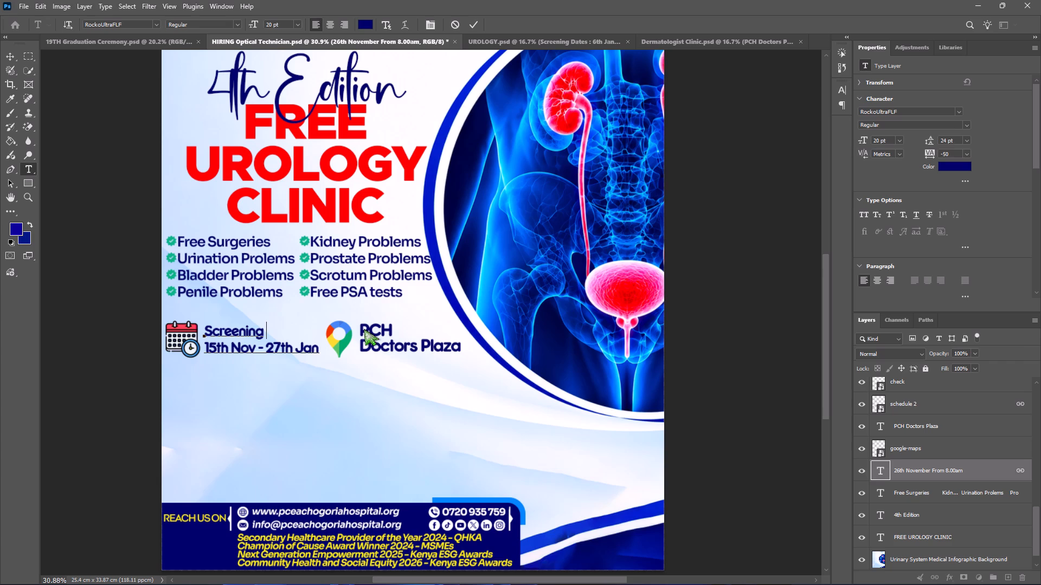
{"action": "type", "text": "tes"}
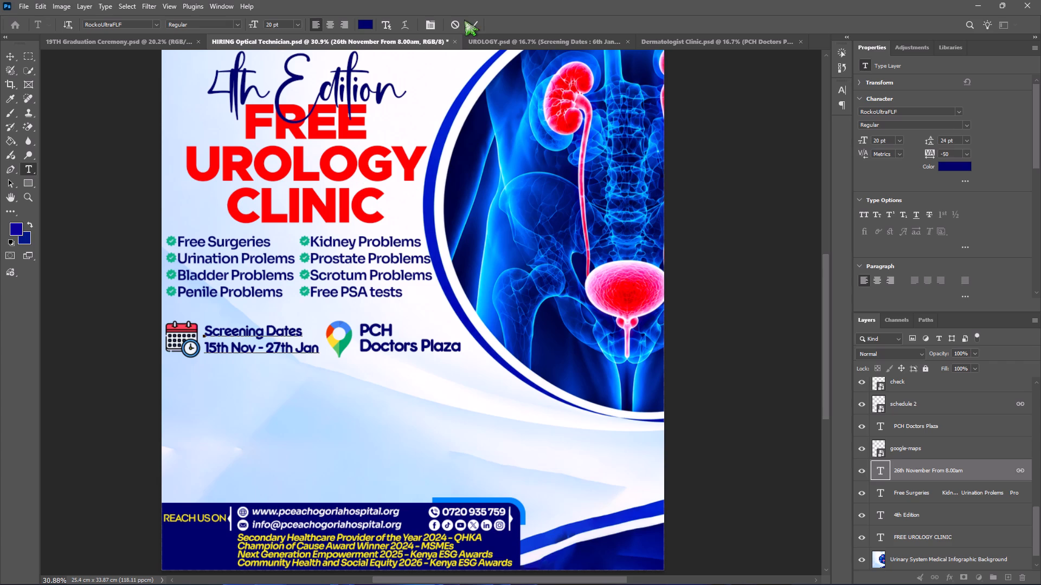
Set the leading of the whole Screening Dates text to 20 pt and commit the text edit.
{"action": "key", "text": "ctrl+a"}
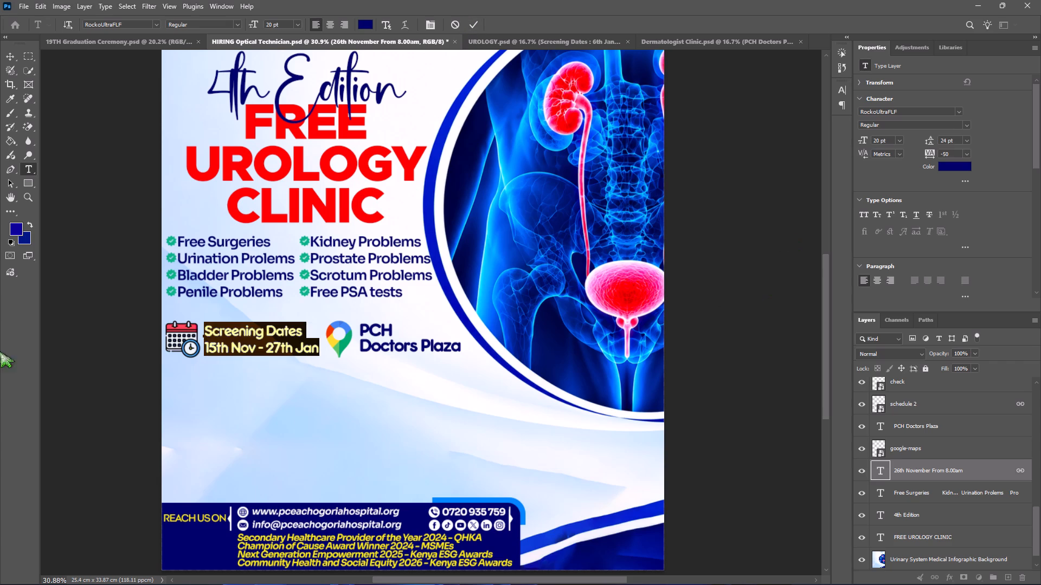
{"action": "left_click", "coordinate": [965, 138]}
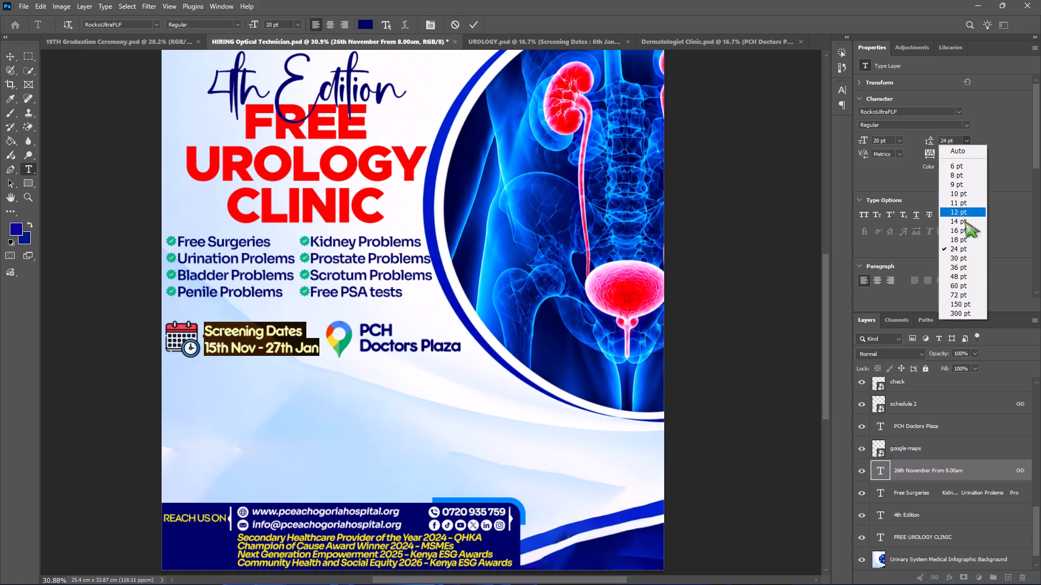
{"action": "left_click", "coordinate": [958, 145]}
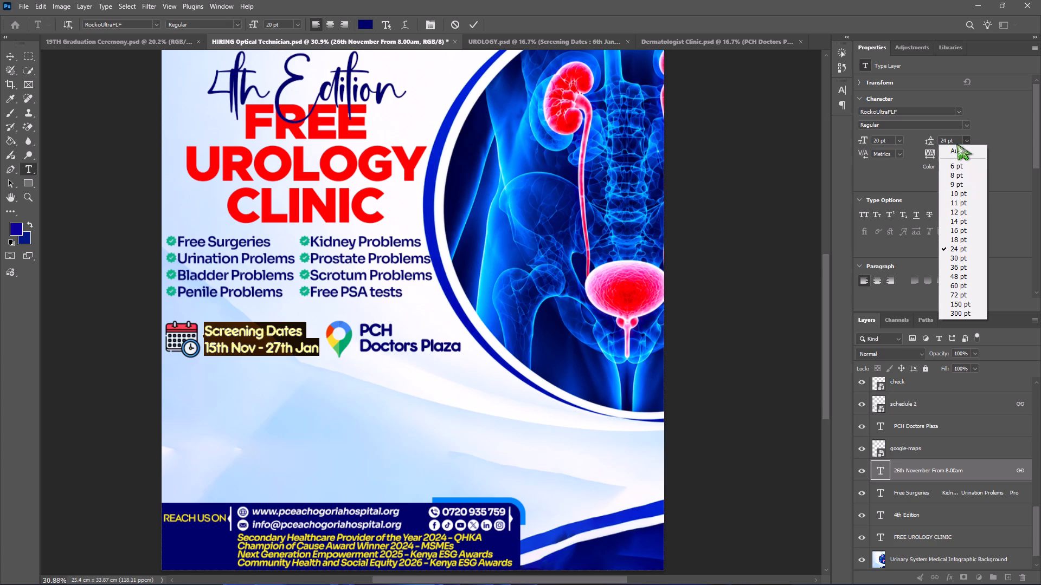
{"action": "left_click", "coordinate": [955, 141]}
{"action": "left_click_drag", "start_coordinate": [955, 141], "coordinate": [899, 140]}
{"action": "type", "text": "20"}
{"action": "key", "text": "Return"}
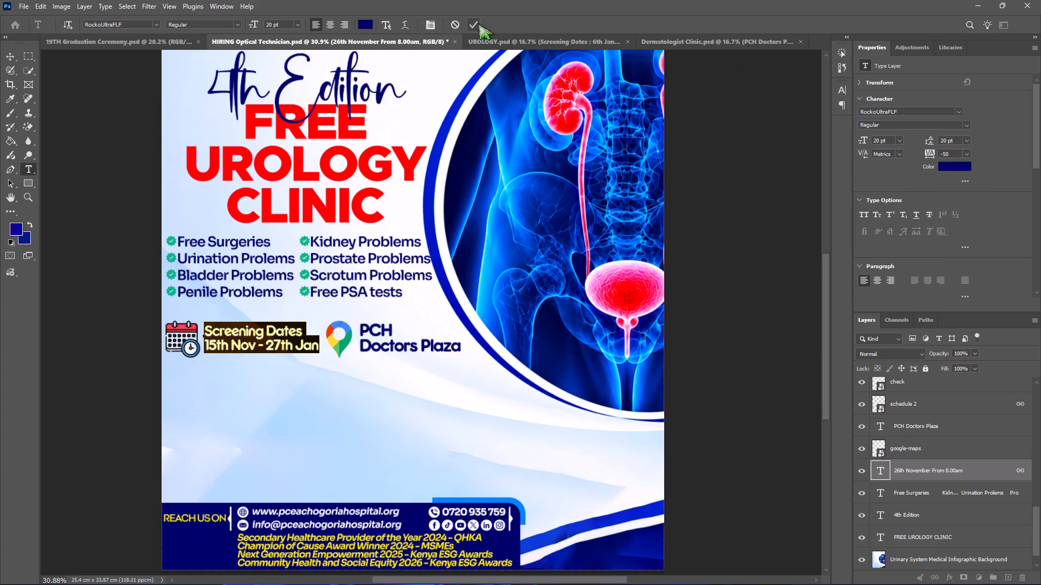
{"action": "left_click", "coordinate": [477, 23]}
Move the PCH Doctors Plaza text with its linked map pin icon to just below the Screening Dates block.
{"action": "left_click", "coordinate": [387, 341]}
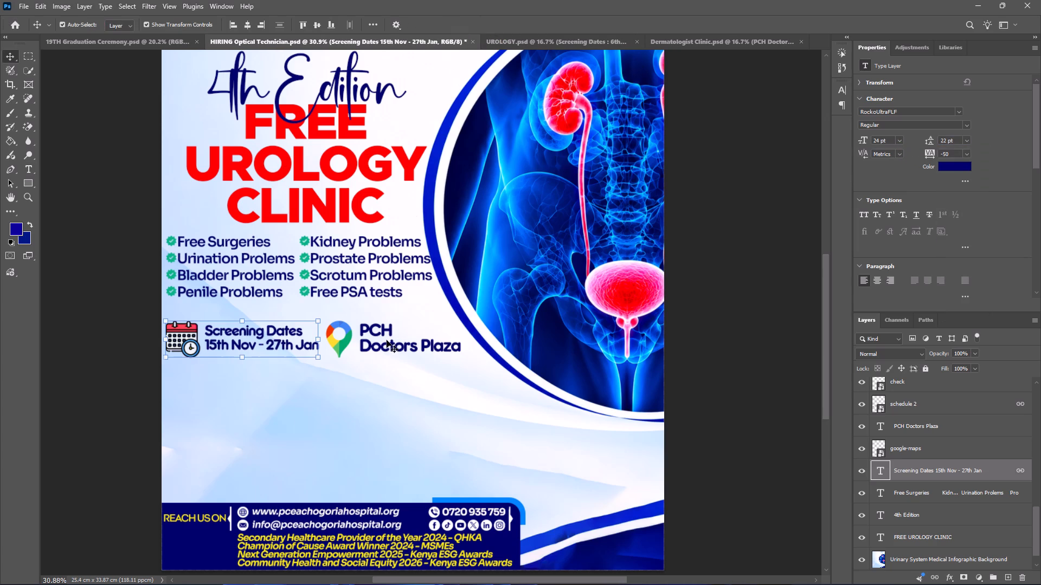
{"action": "left_click_drag", "start_coordinate": [377, 330], "coordinate": [248, 385]}
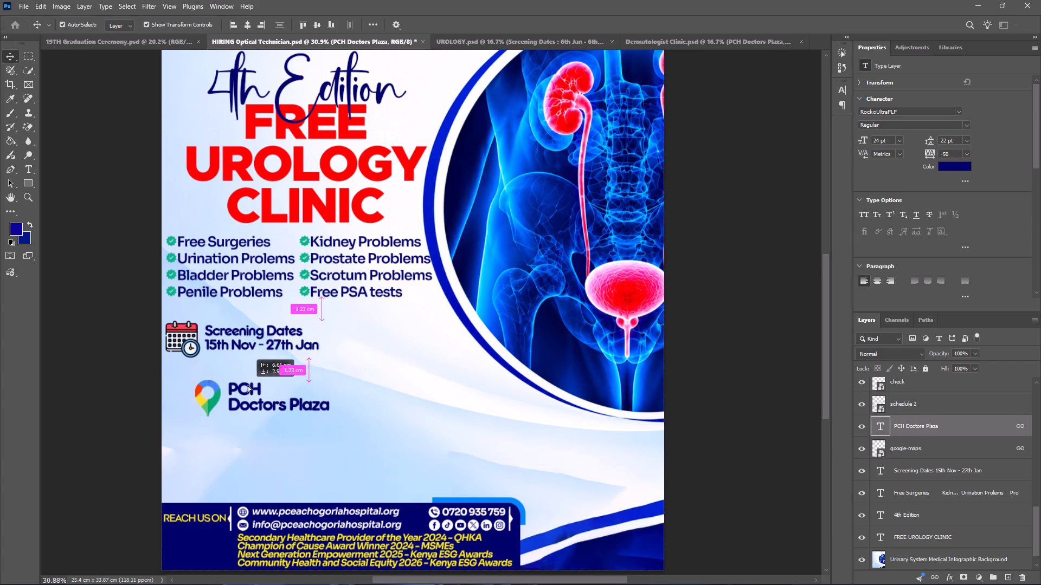
{"action": "left_click_drag", "start_coordinate": [248, 385], "coordinate": [248, 376]}
Set the PCH Doctors Plaza text to 20 pt font size with 20 pt leading.
{"action": "double_click", "coordinate": [252, 378]}
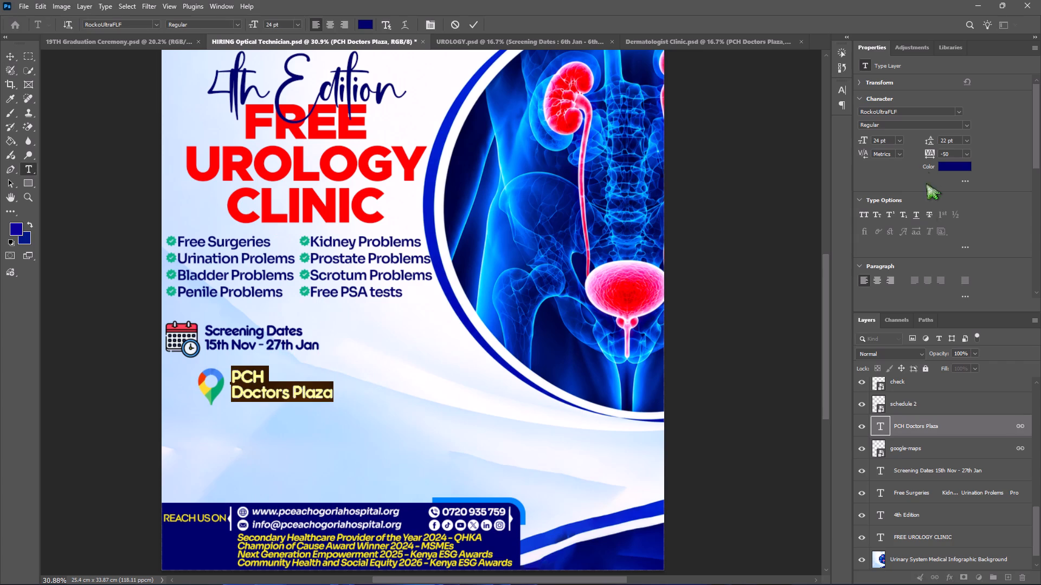
{"action": "left_click_drag", "start_coordinate": [890, 141], "coordinate": [841, 141]}
{"action": "type", "text": "20"}
{"action": "key", "text": "Return"}
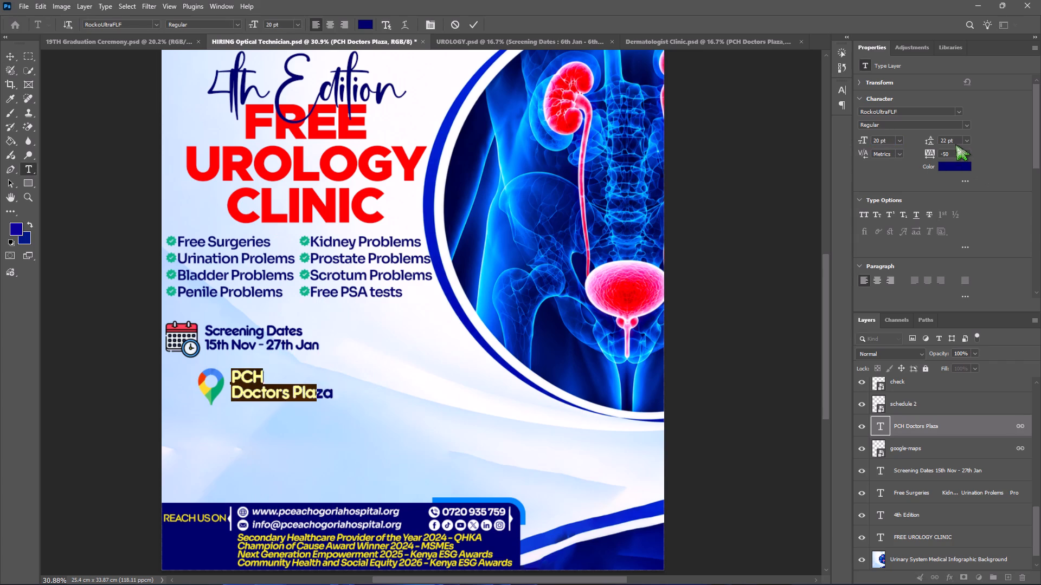
{"action": "left_click_drag", "start_coordinate": [955, 140], "coordinate": [922, 140]}
{"action": "type", "text": "20"}
{"action": "key", "text": "Return"}
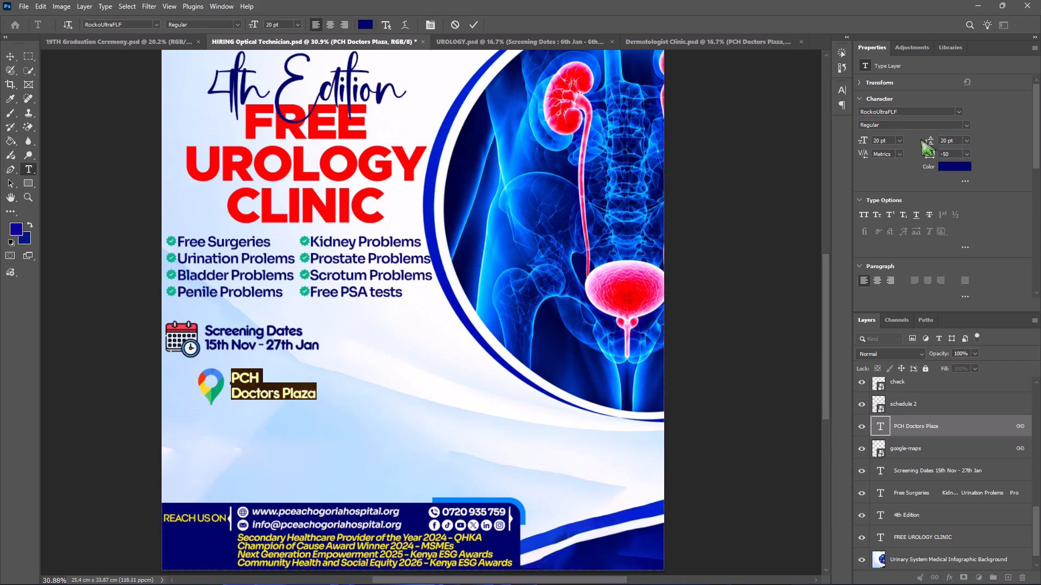
{"action": "left_click", "coordinate": [470, 28]}
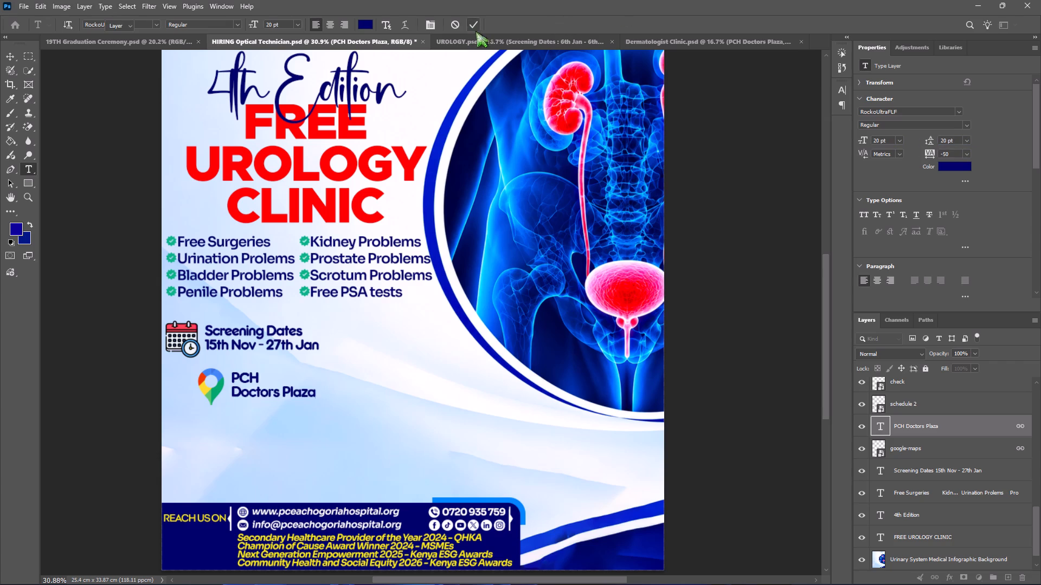
Replace "PCH" in the venue text's first line with "P.C.E.A Chogoria Hospital".
{"action": "double_click", "coordinate": [242, 383]}
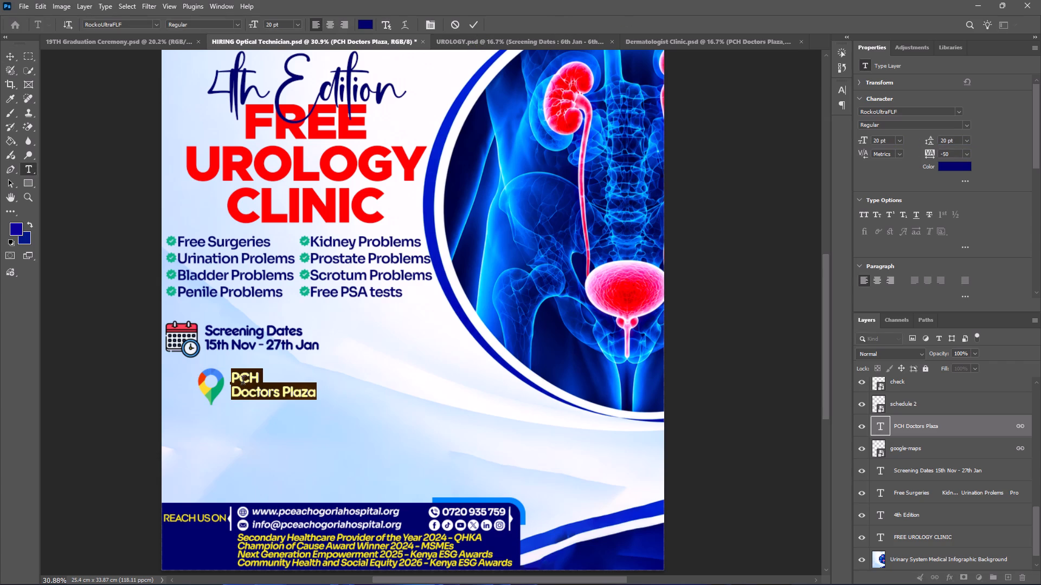
{"action": "left_click_drag", "start_coordinate": [250, 378], "coordinate": [271, 377]}
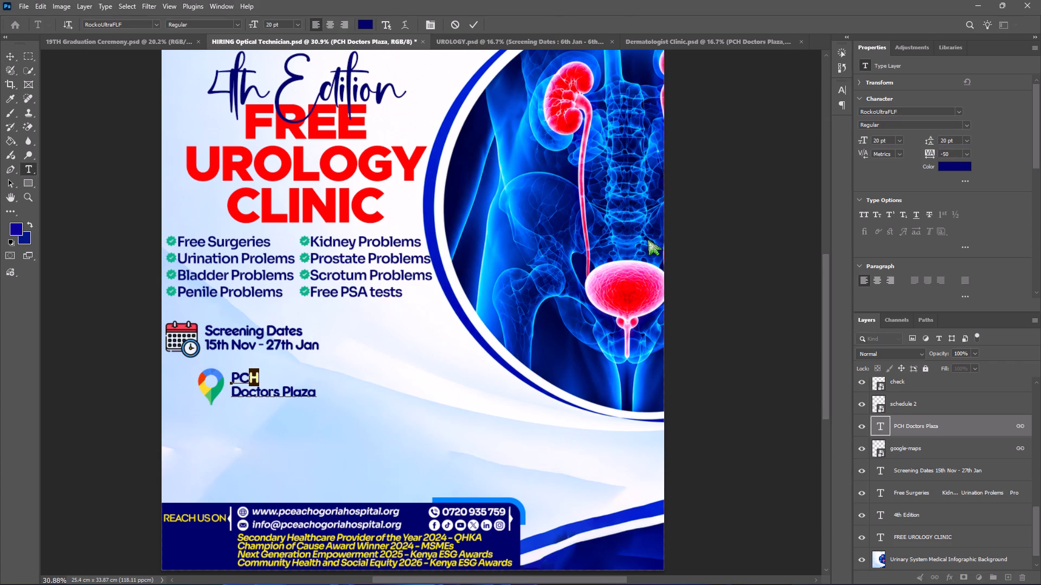
{"action": "type", "text": "ea"}
{"action": "key", "text": "BackSpace"}
{"action": "key", "text": "BackSpace"}
{"action": "key", "text": "BackSpace"}
{"action": "type", "text": ".e."}
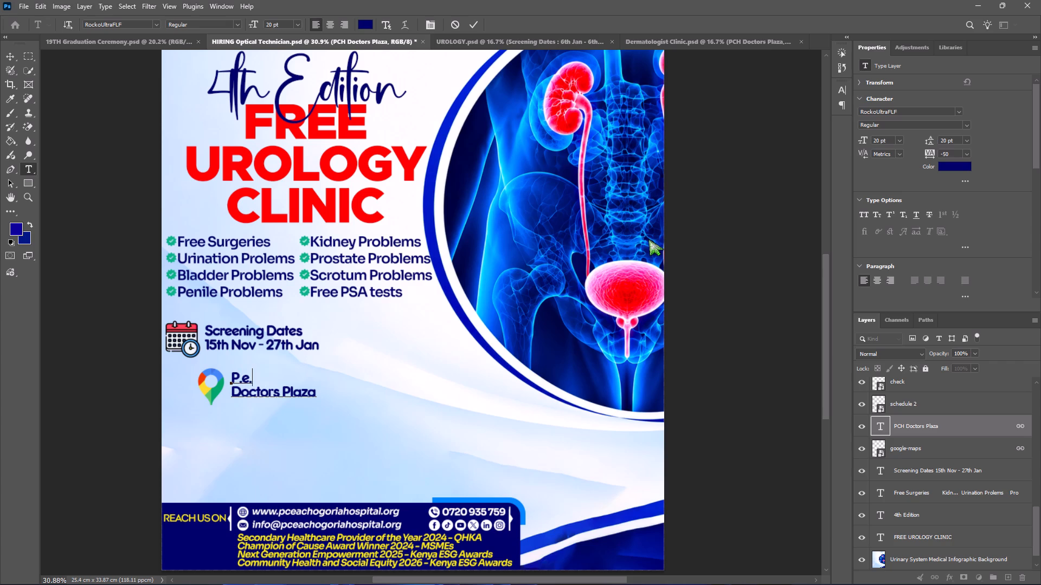
{"action": "key", "text": "BackSpace"}
{"action": "key", "text": "BackSpace"}
{"action": "type", "text": "ce"}
{"action": "key", "text": "BackSpace"}
{"action": "key", "text": "BackSpace"}
{"action": "type", "text": ".CE."}
{"action": "key", "text": "BackSpace"}
{"action": "key", "text": "BackSpace"}
{"action": "key", "text": "BackSpace"}
{"action": "key", "text": "BackSpace"}
{"action": "key", "text": "c"}
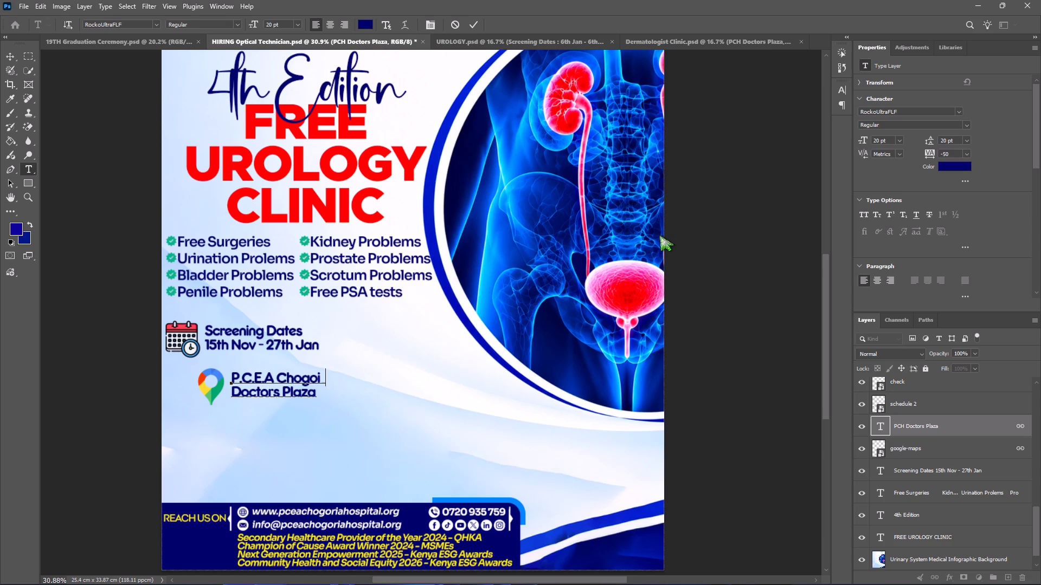
{"action": "key", "text": "BackSpace"}
{"action": "key", "text": "BackSpace"}
{"action": "key", "text": "r"}
{"action": "type", "text": "ia"}
{"action": "key", "text": "space"}
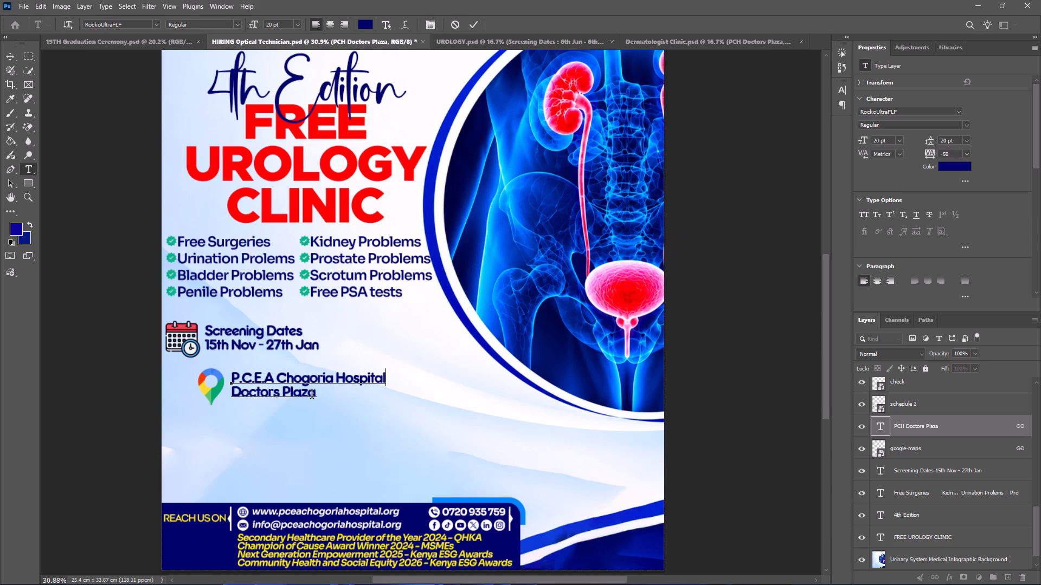
Replace the "Doctors Plaza" line of the venue text with "SOPC Clinic".
{"action": "left_click_drag", "start_coordinate": [318, 395], "coordinate": [227, 390]}
{"action": "type", "text": "SO"}
{"action": "type", "text": "PCE C"}
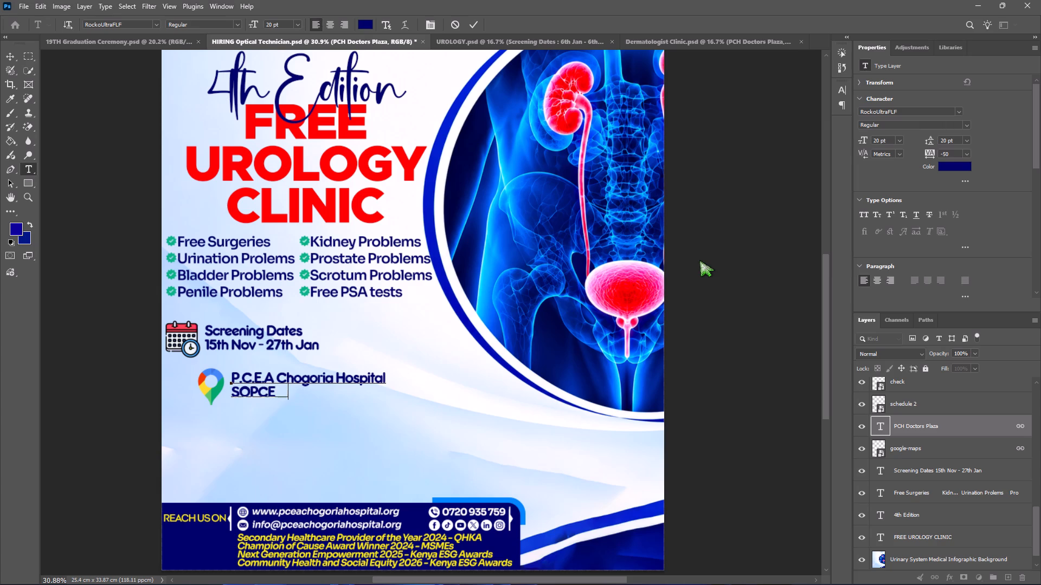
{"action": "key", "text": "BackSpace"}
{"action": "key", "text": "BackSpace"}
{"action": "key", "text": "BackSpace"}
{"action": "key", "text": "c"}
{"action": "key", "text": "BackSpace"}
{"action": "key", "text": "space"}
{"action": "type", "text": "C"}
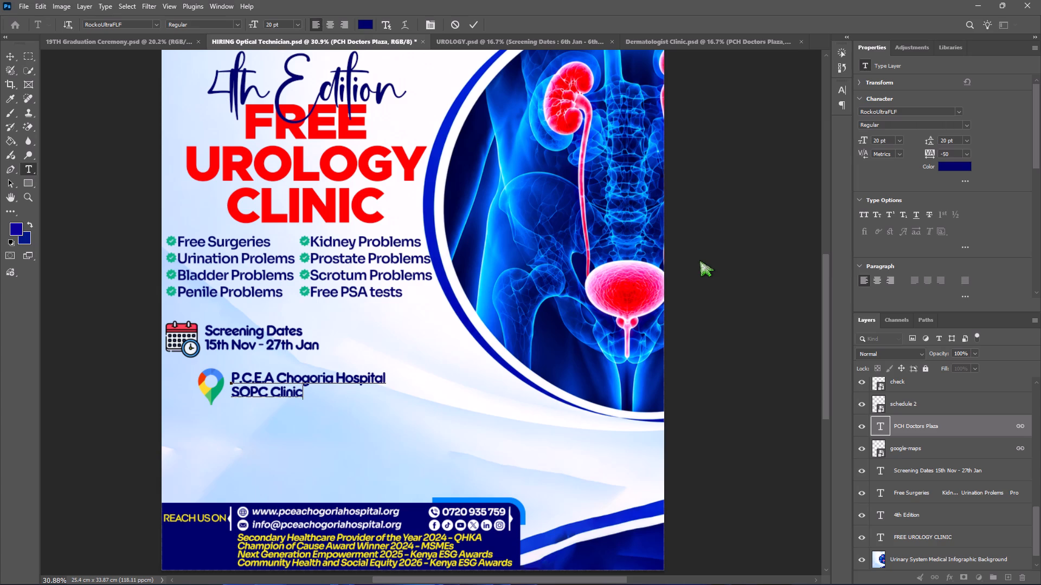
Move the P.C.E.A Chogoria Hospital SOPC Clinic text with its linked map pin to just below and right of the Screening Dates text.
{"action": "left_click", "coordinate": [471, 23]}
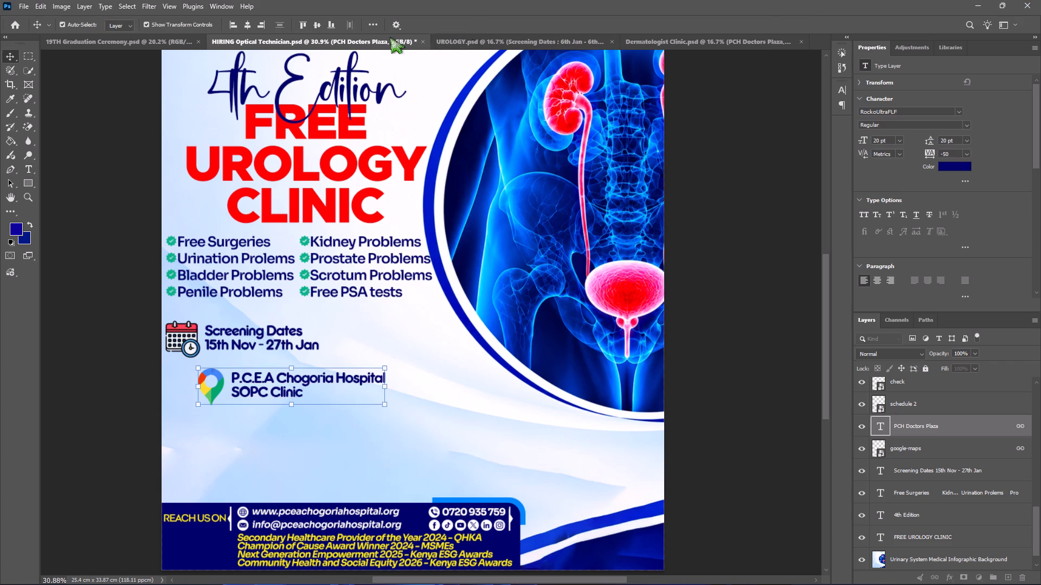
{"action": "left_click_drag", "start_coordinate": [265, 393], "coordinate": [326, 386]}
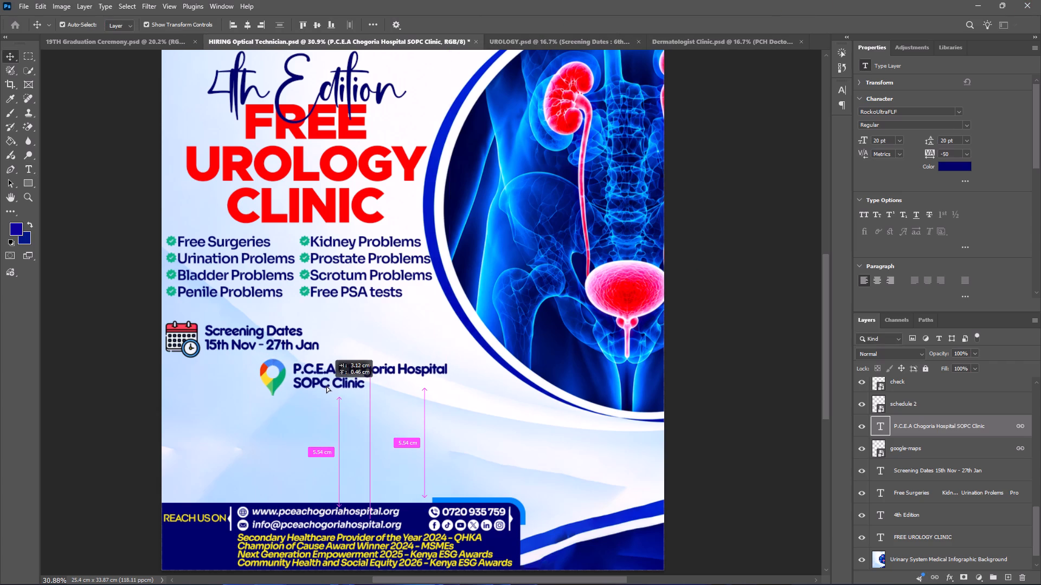
{"action": "left_click_drag", "start_coordinate": [326, 386], "coordinate": [355, 381]}
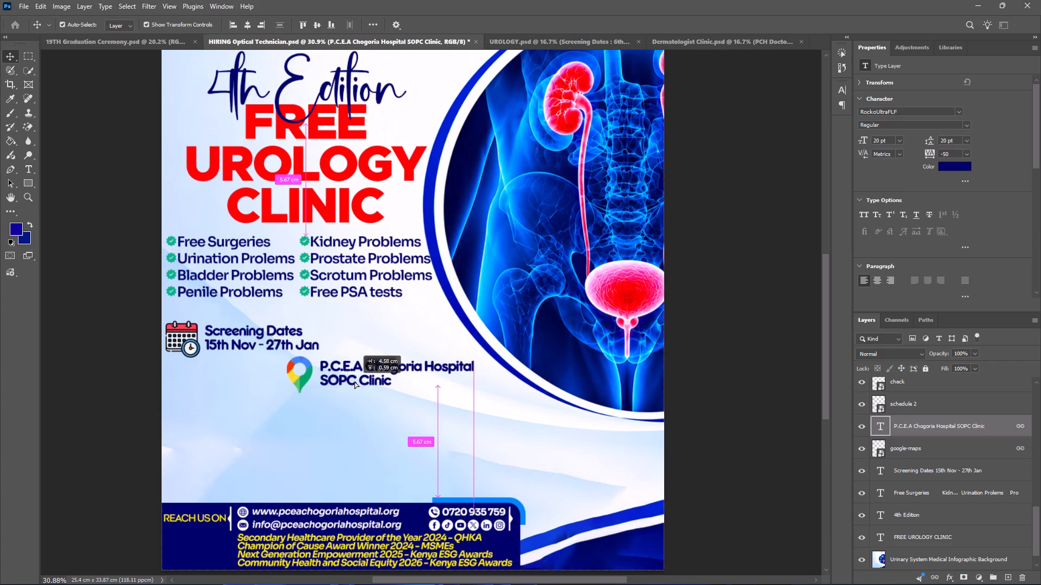
{"action": "left_click_drag", "start_coordinate": [355, 381], "coordinate": [356, 380]}
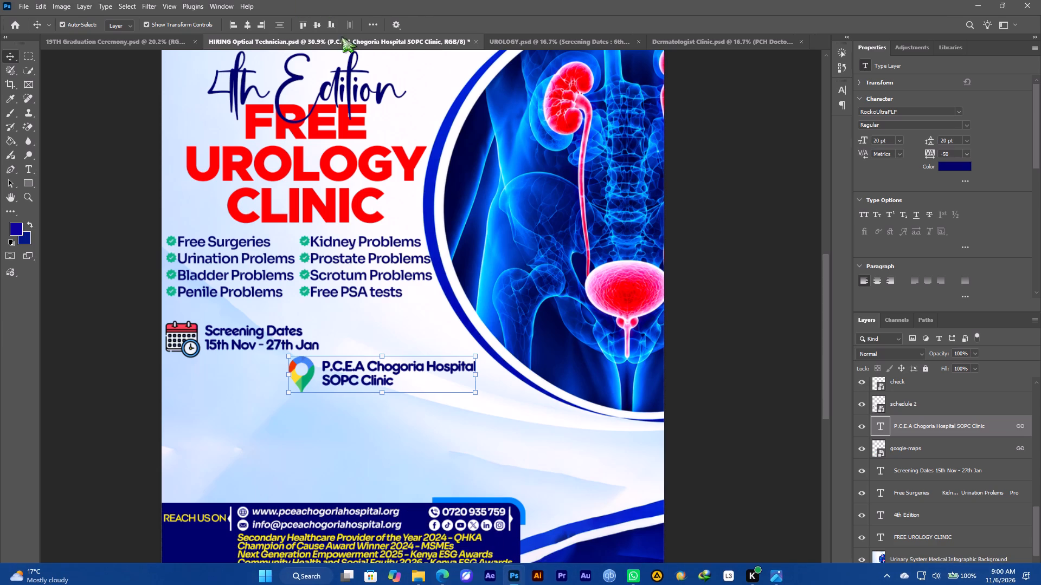
Copy the linked yellow Book Now button from Dermatologist Clinic.psd into the urology poster, placing it just above the footer on the right side.
{"action": "left_click", "coordinate": [581, 42]}
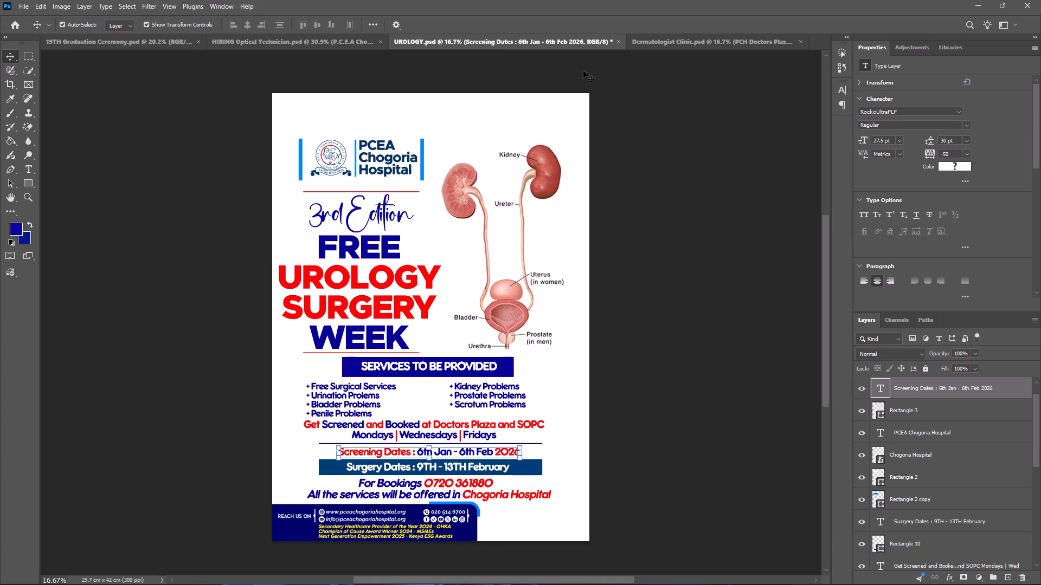
{"action": "left_click", "coordinate": [712, 39]}
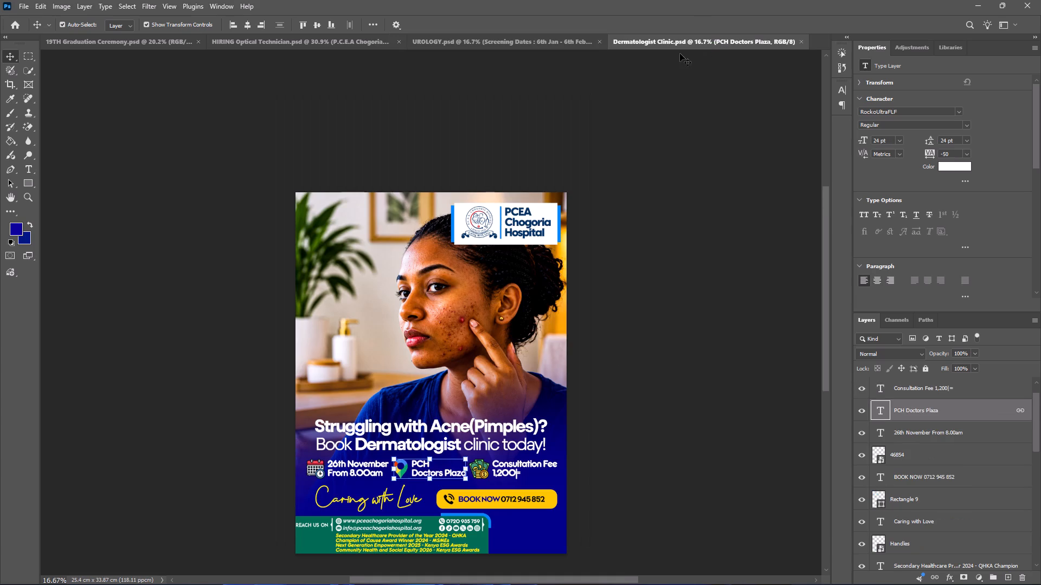
{"action": "left_click", "coordinate": [513, 498]}
{"action": "left_click_drag", "start_coordinate": [522, 500], "coordinate": [288, 53]}
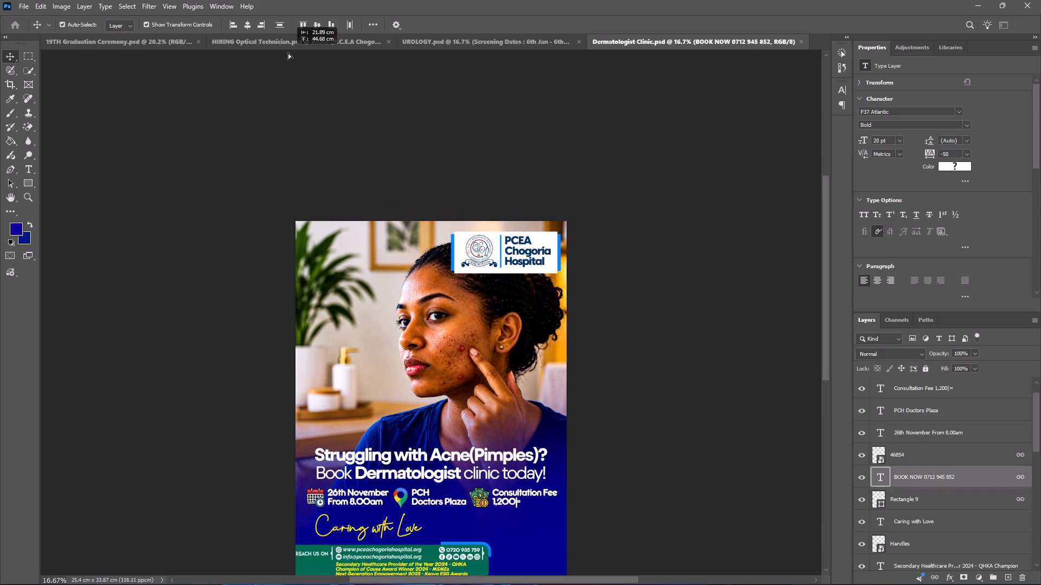
{"action": "left_click_drag", "start_coordinate": [288, 53], "coordinate": [577, 408]}
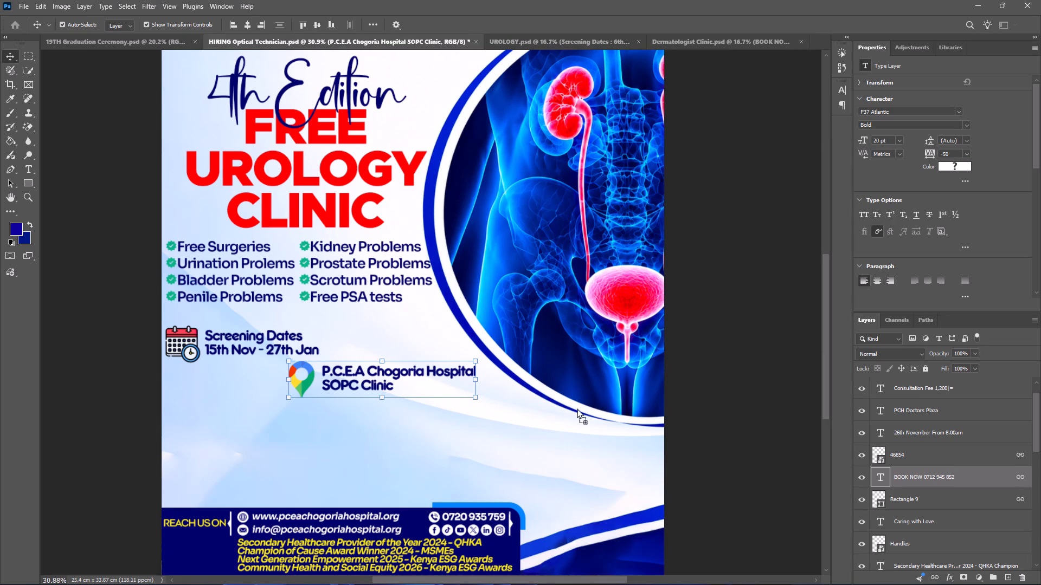
{"action": "left_click_drag", "start_coordinate": [577, 408], "coordinate": [569, 467]}
{"action": "left_click_drag", "start_coordinate": [570, 468], "coordinate": [555, 466]}
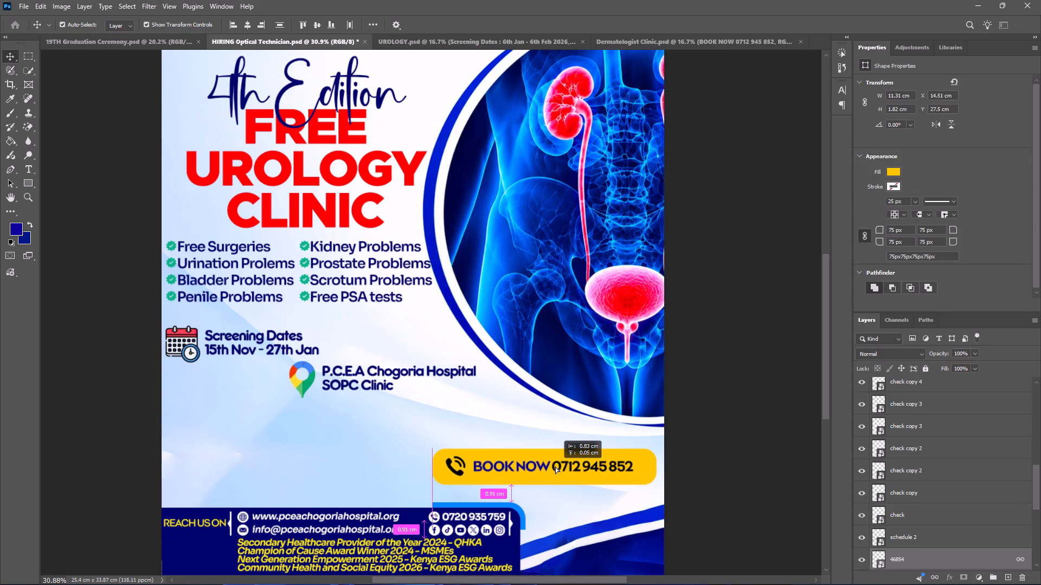
{"action": "left_click_drag", "start_coordinate": [555, 466], "coordinate": [543, 463]}
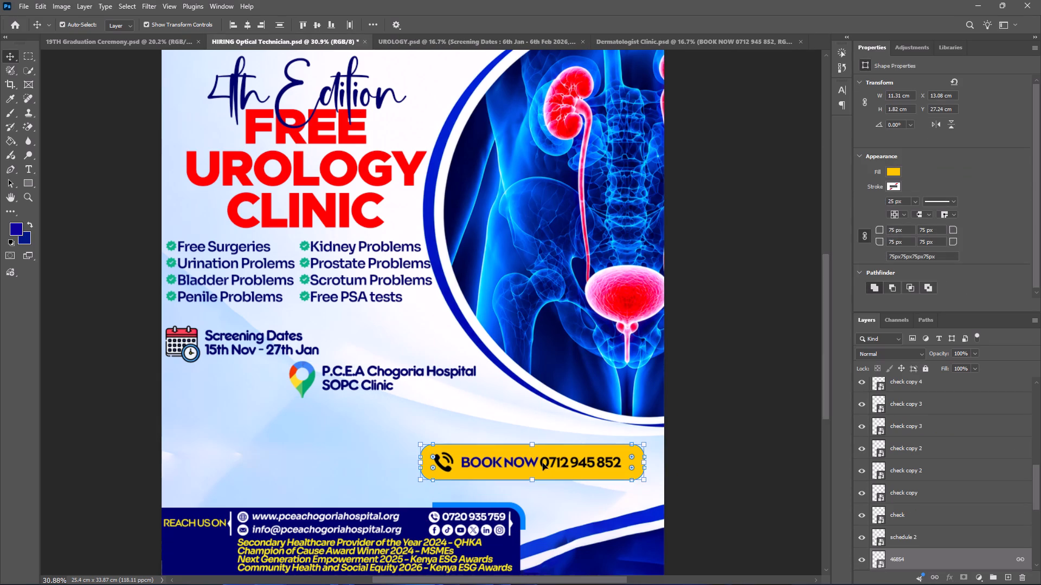
{"action": "left_click", "coordinate": [750, 396]}
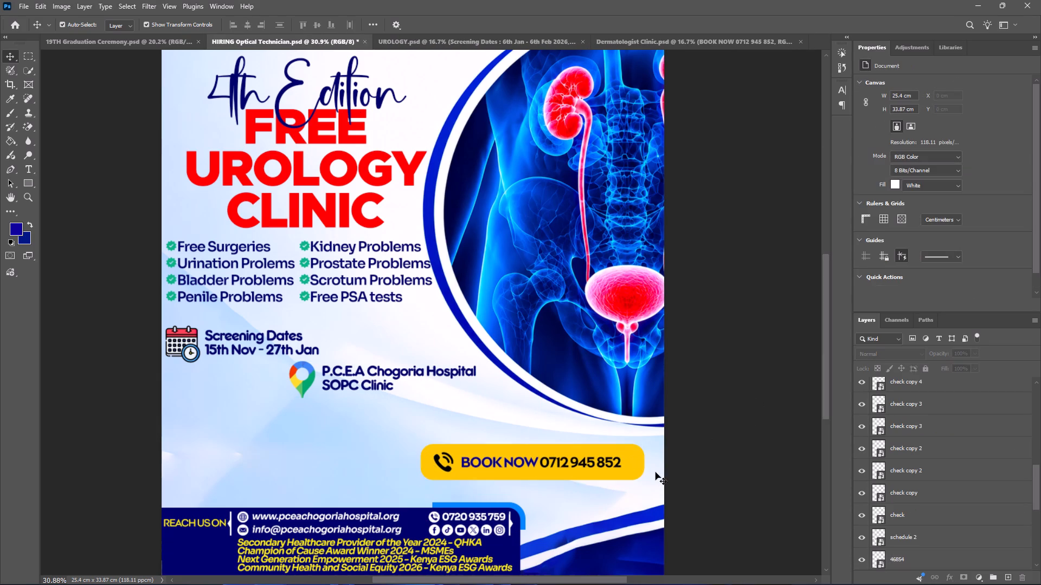
Change the fill of the Book Now button's rounded rectangle to bright red.
{"action": "left_click", "coordinate": [640, 470]}
{"action": "left_click", "coordinate": [892, 174]}
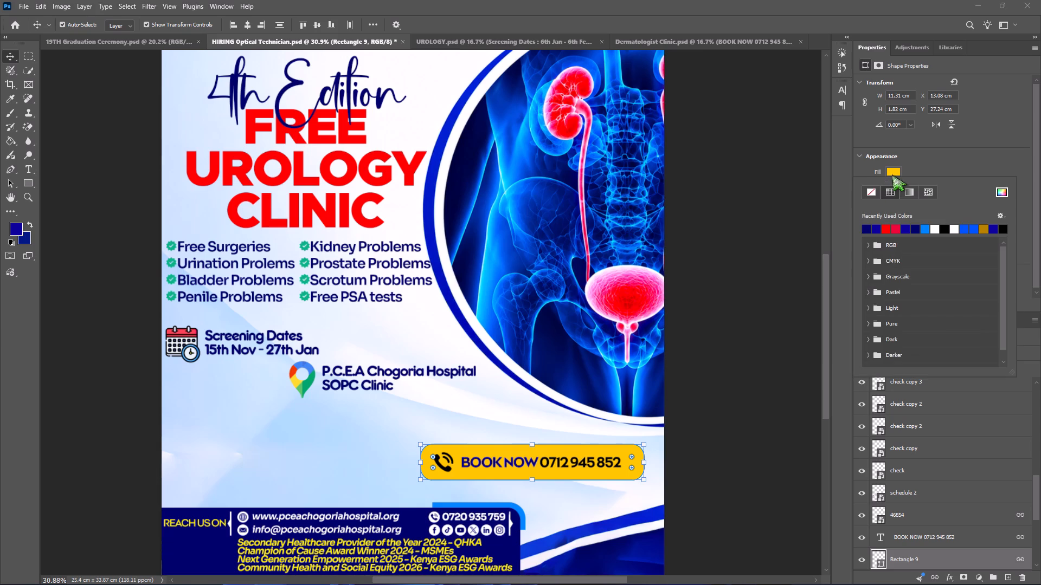
{"action": "left_click", "coordinate": [892, 231]}
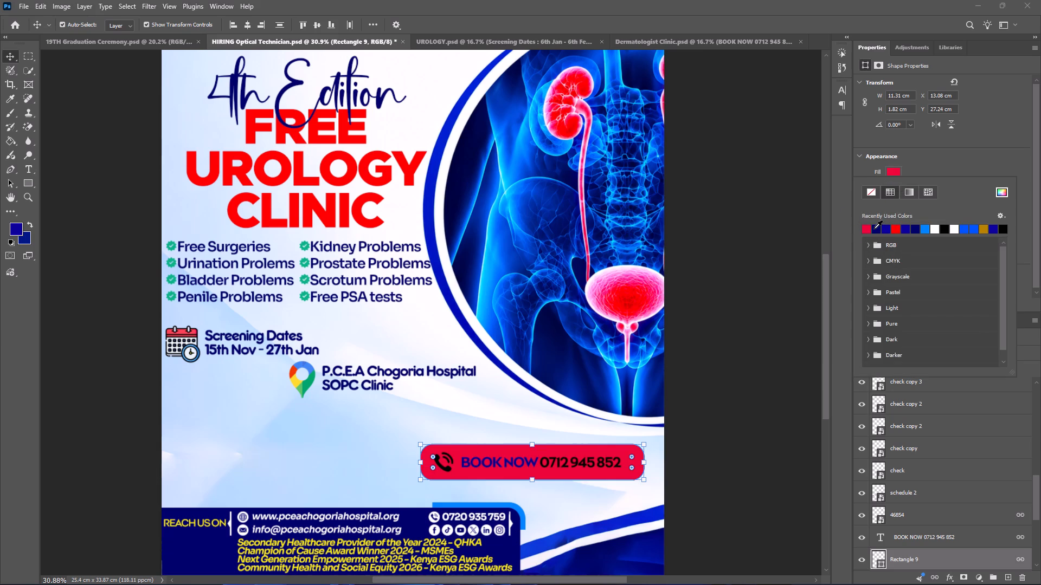
{"action": "left_click", "coordinate": [868, 230]}
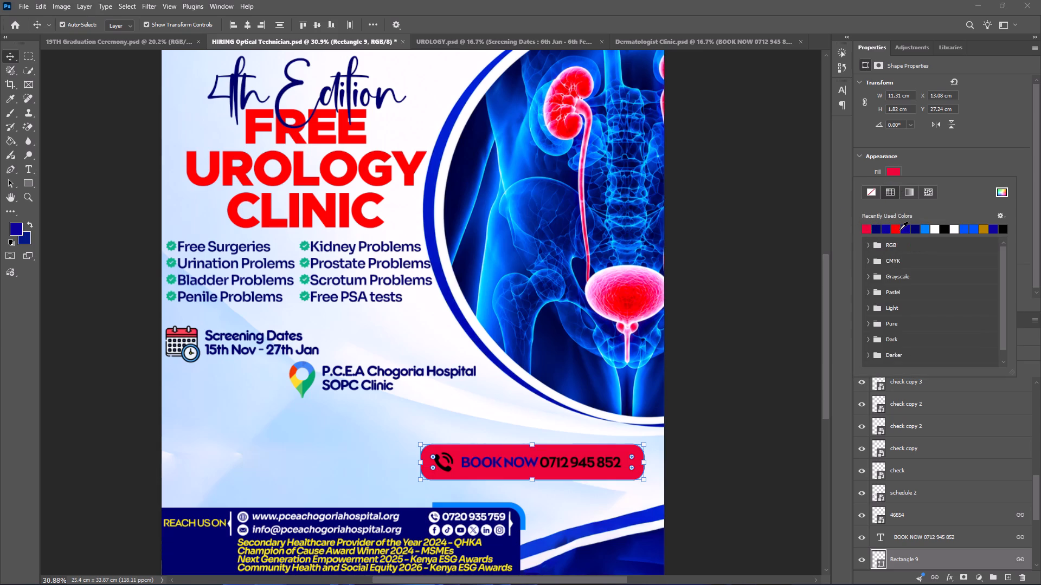
{"action": "left_click", "coordinate": [897, 229]}
{"action": "left_click", "coordinate": [776, 288]}
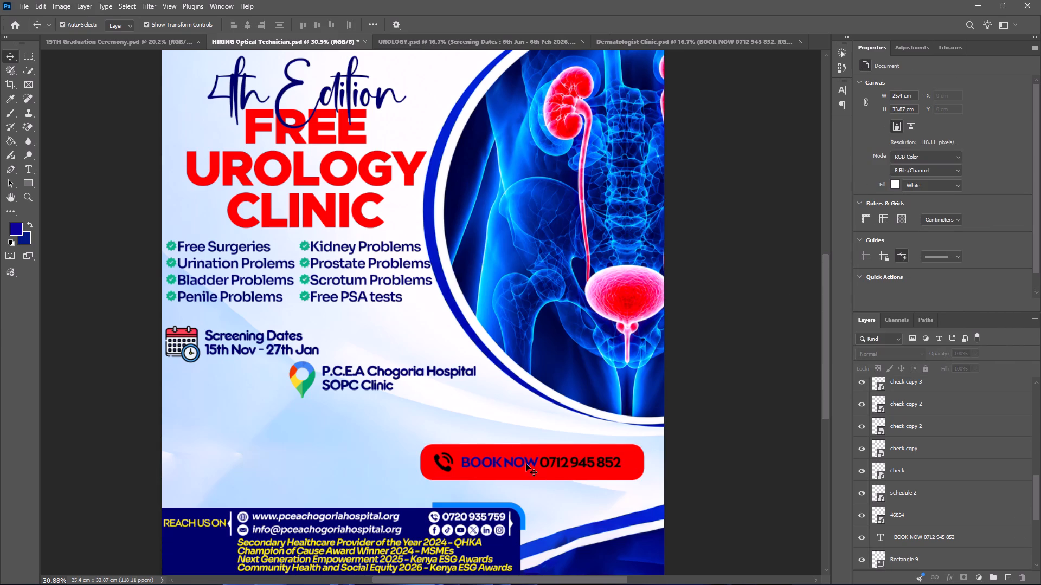
Recolour the entire Book Now text, including its phone number, to white (#fefffe).
{"action": "double_click", "coordinate": [526, 464]}
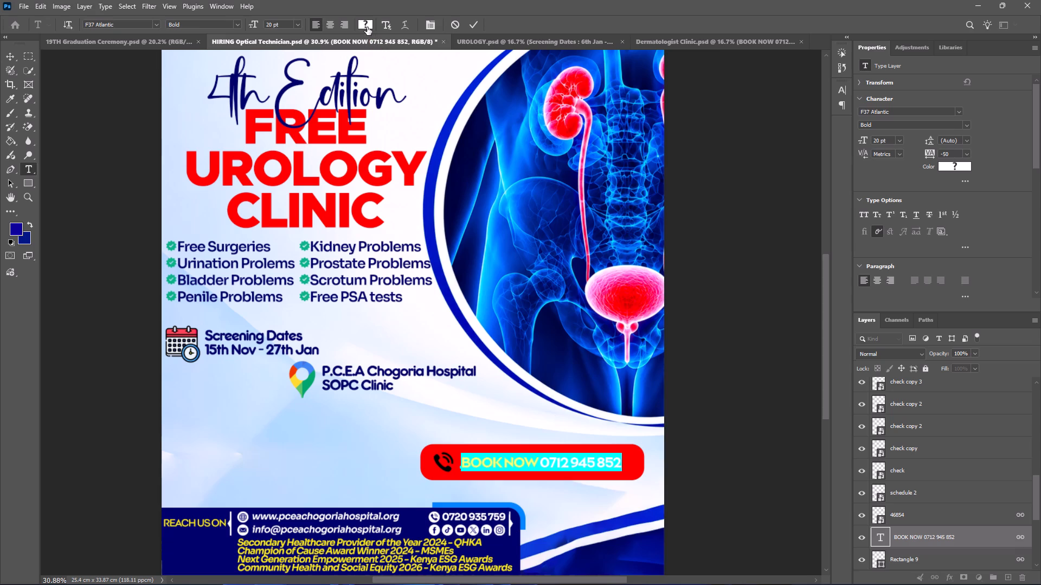
{"action": "left_click", "coordinate": [365, 22]}
{"action": "left_click", "coordinate": [480, 410]}
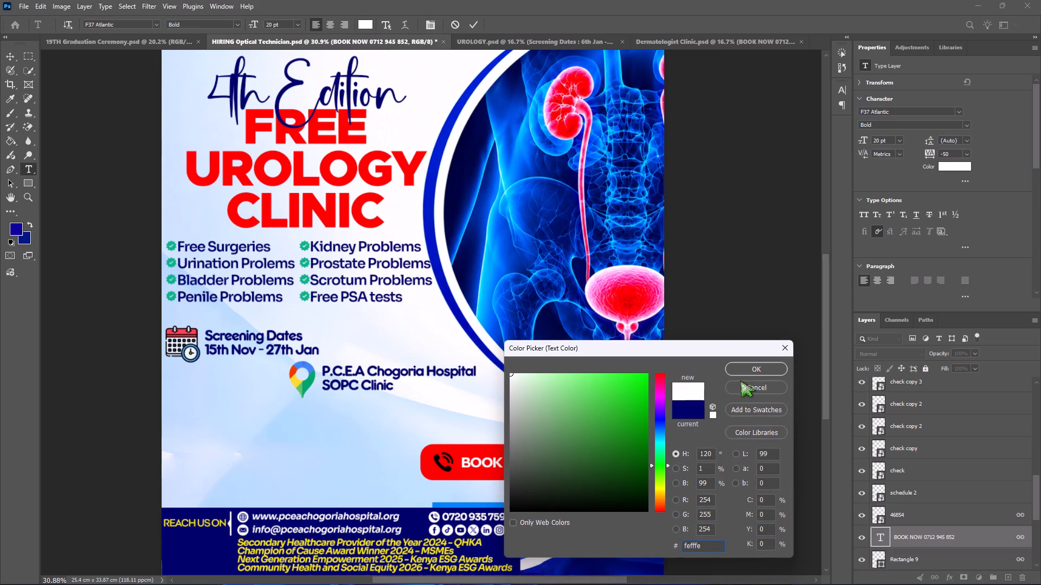
{"action": "left_click", "coordinate": [757, 361]}
{"action": "left_click", "coordinate": [758, 369]}
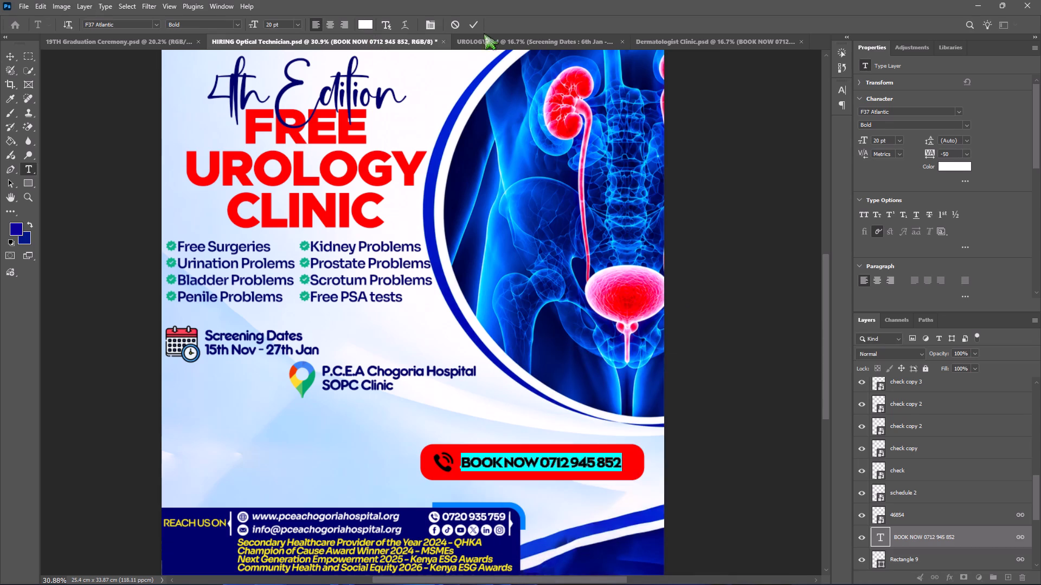
{"action": "left_click", "coordinate": [477, 21]}
{"action": "left_click", "coordinate": [711, 383]}
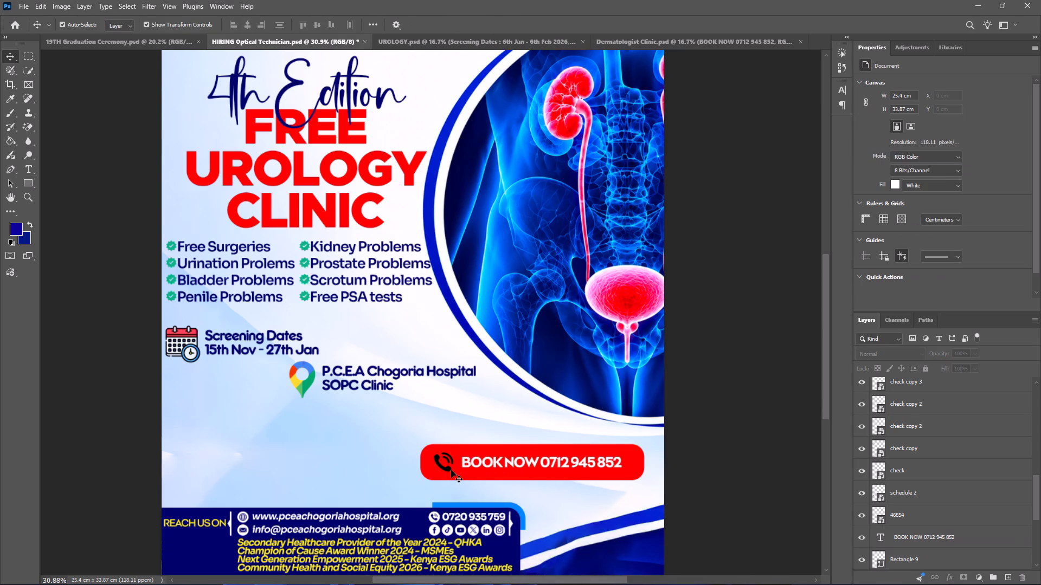
Apply a white Color Overlay at 100% opacity to the phone icon on the Book Now button.
{"action": "left_click", "coordinate": [448, 469]}
{"action": "double_click", "coordinate": [938, 517]}
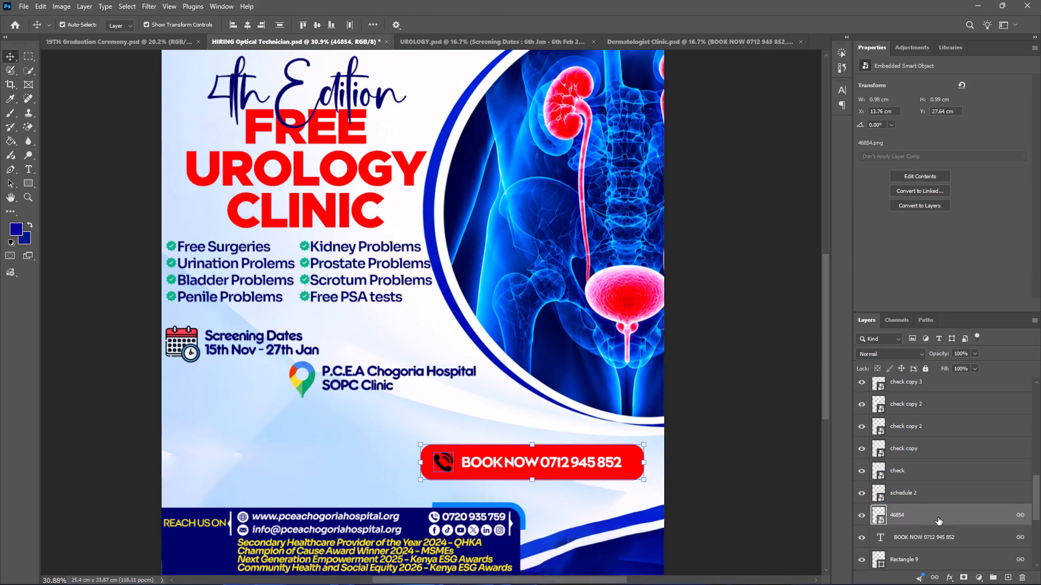
{"action": "left_click", "coordinate": [642, 385]}
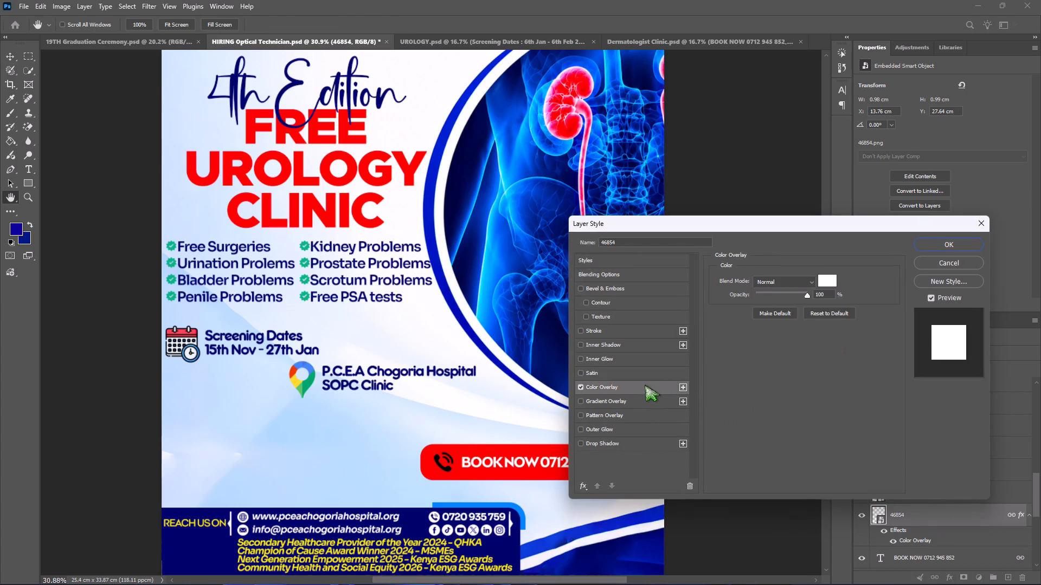
{"action": "left_click", "coordinate": [930, 244]}
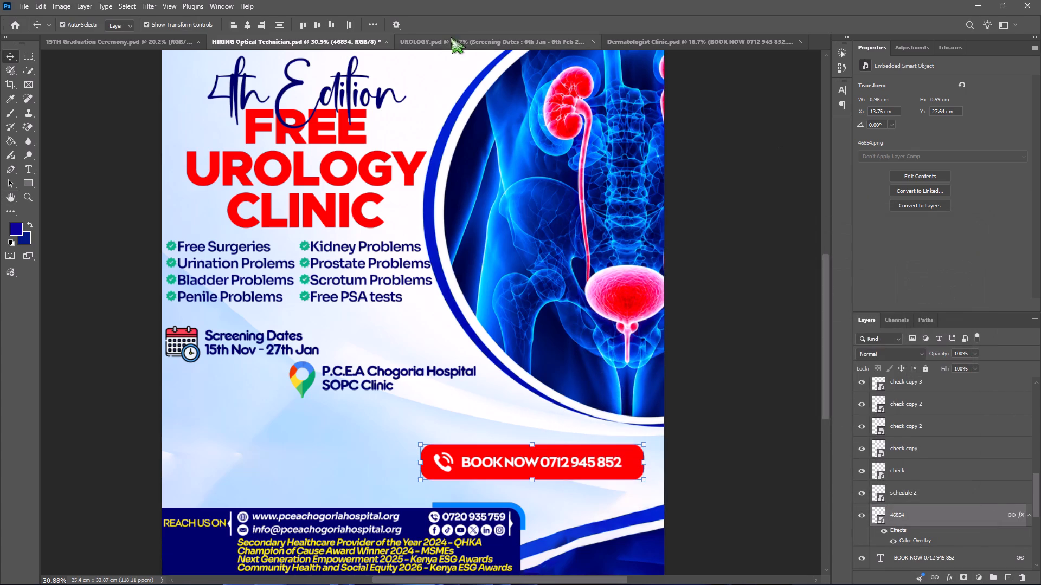
{"action": "left_click", "coordinate": [763, 201]}
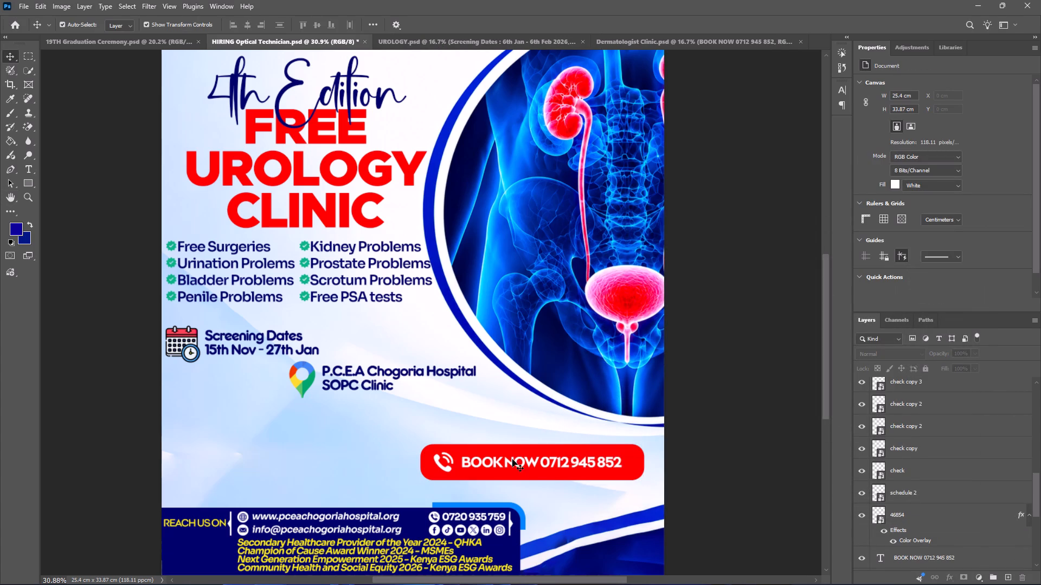
Replace the phone number in the Book Now text with the hospital contact number shown in the footer.
{"action": "double_click", "coordinate": [568, 465]}
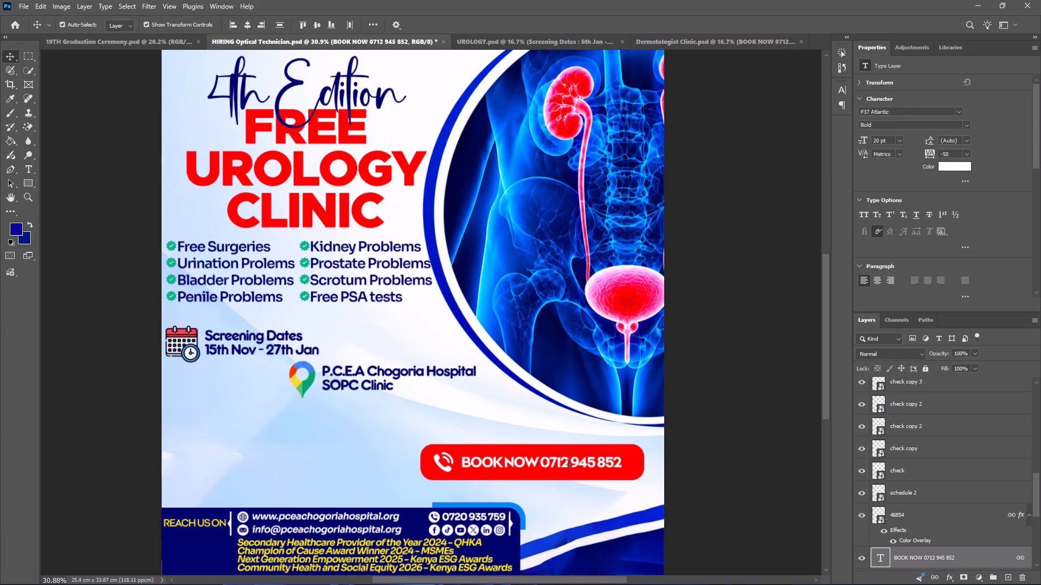
{"action": "left_click_drag", "start_coordinate": [557, 465], "coordinate": [616, 462]}
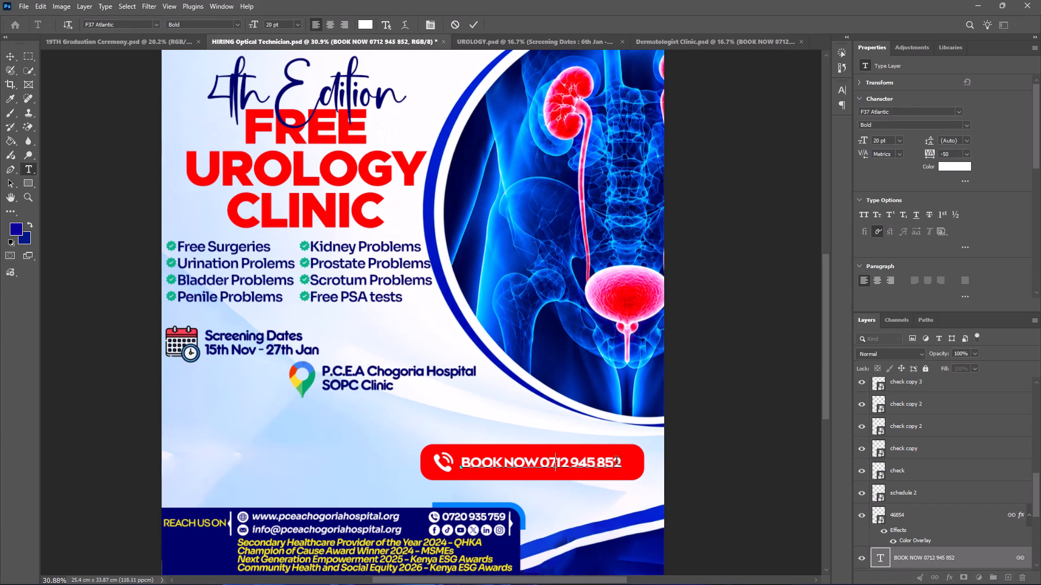
{"action": "left_click_drag", "start_coordinate": [616, 462], "coordinate": [653, 464]}
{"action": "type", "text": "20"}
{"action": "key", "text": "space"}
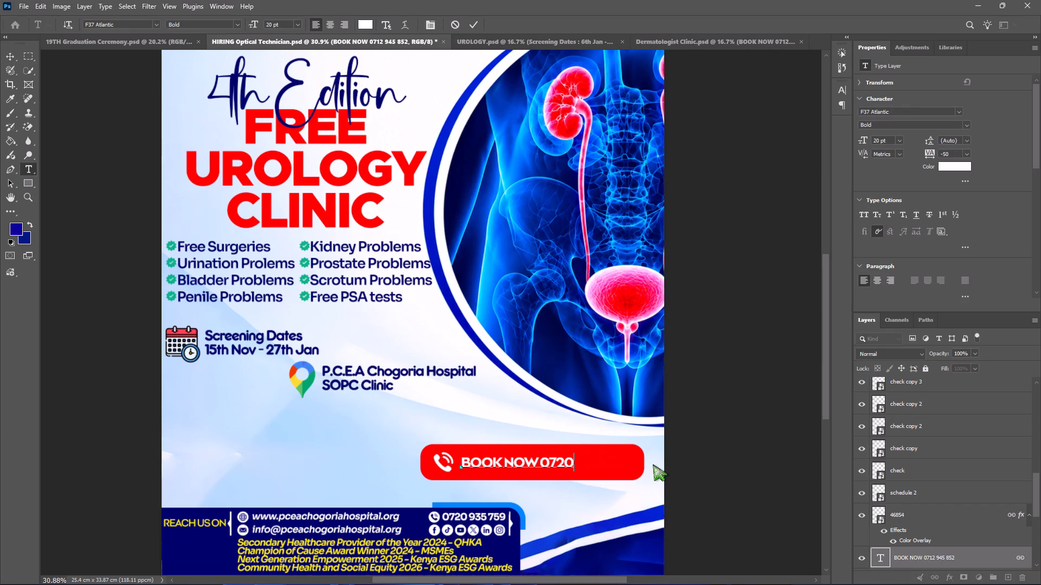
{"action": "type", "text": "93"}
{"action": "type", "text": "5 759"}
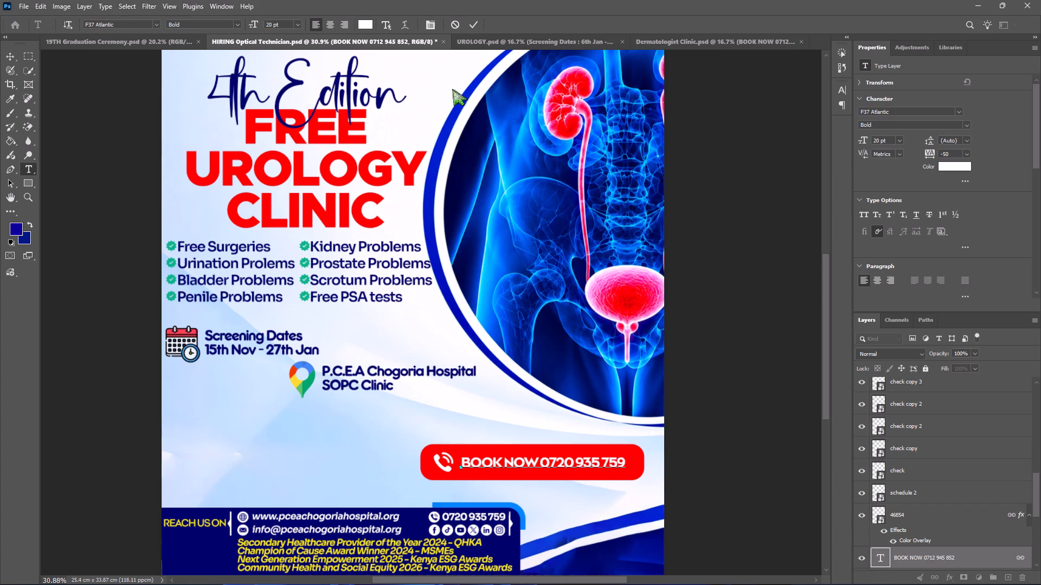
{"action": "left_click", "coordinate": [474, 29]}
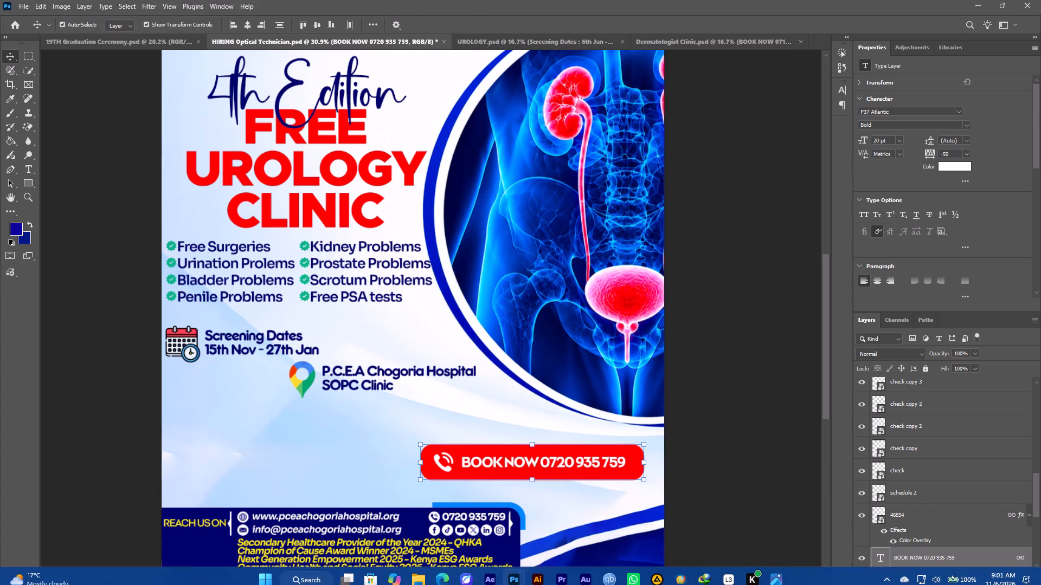
Switch to Edge, cancel the repeated health-screening.png download, and search Flaticon's icons for "days".
{"action": "left_click", "coordinate": [425, 526]}
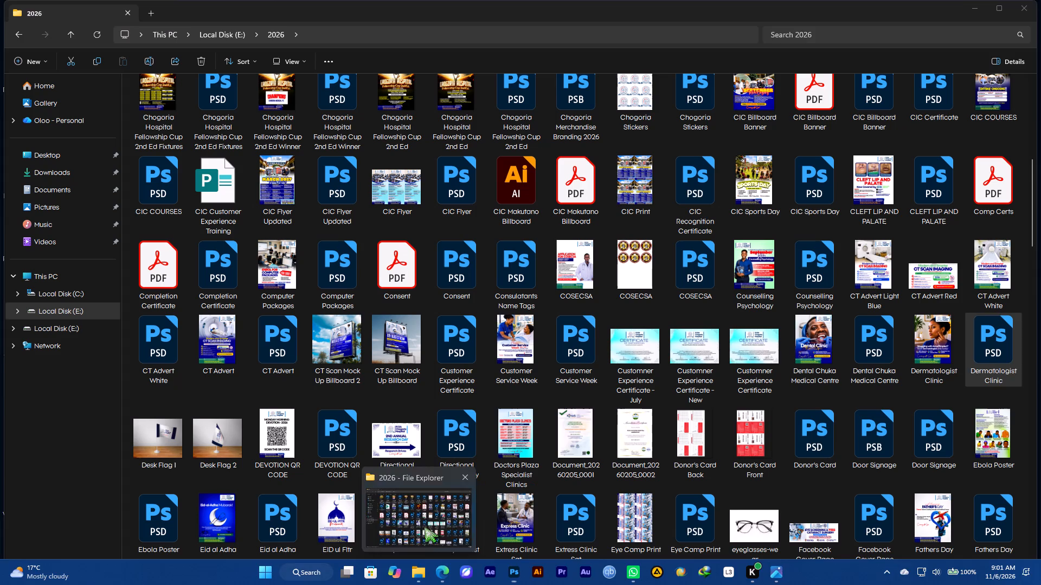
{"action": "left_click", "coordinate": [443, 575]}
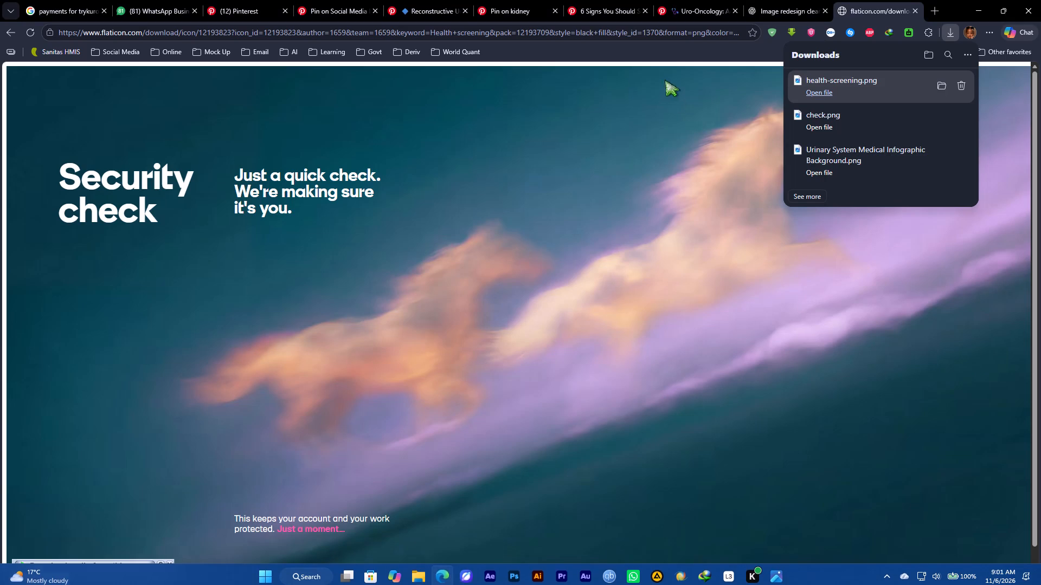
{"action": "left_click", "coordinate": [629, 198]}
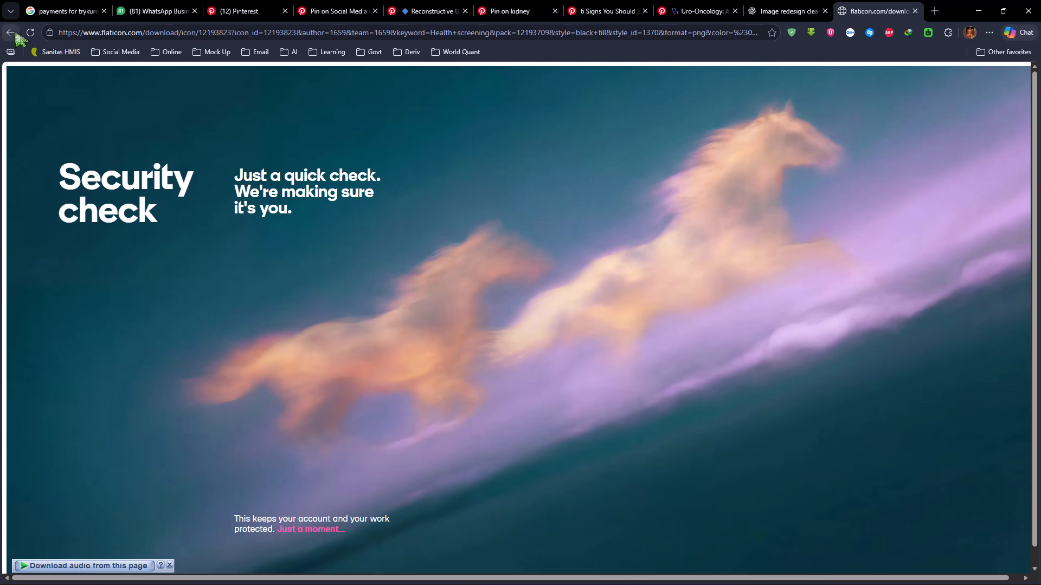
{"action": "left_click", "coordinate": [30, 32]}
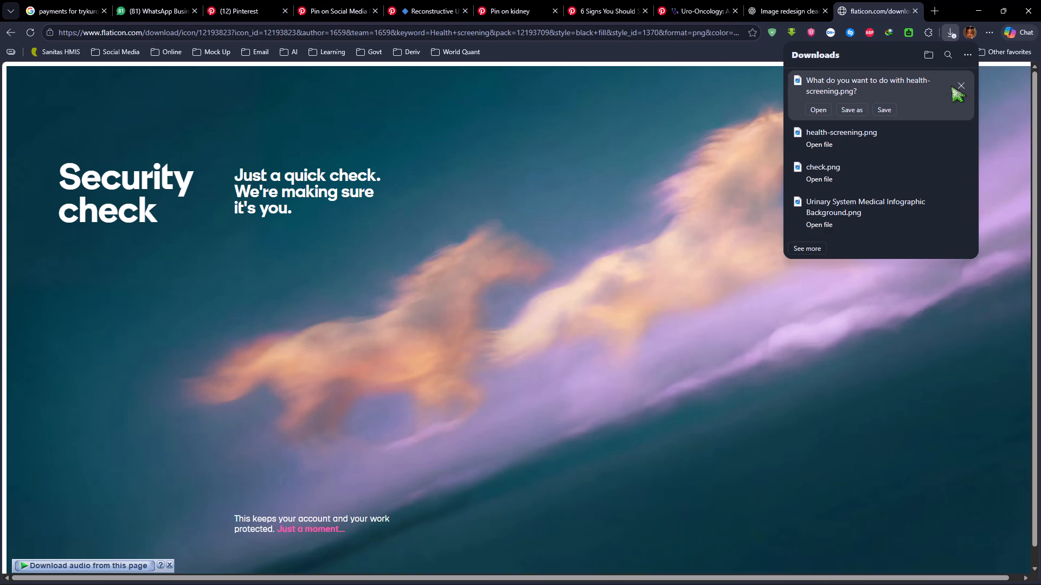
{"action": "left_click", "coordinate": [956, 84]}
{"action": "left_click", "coordinate": [4, 36]}
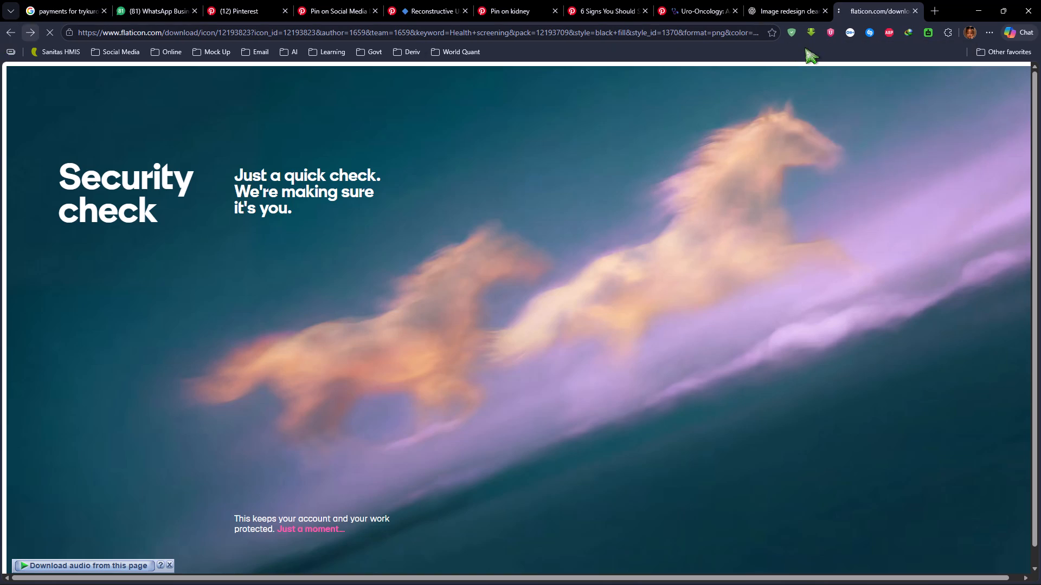
{"action": "left_click", "coordinate": [213, 93]}
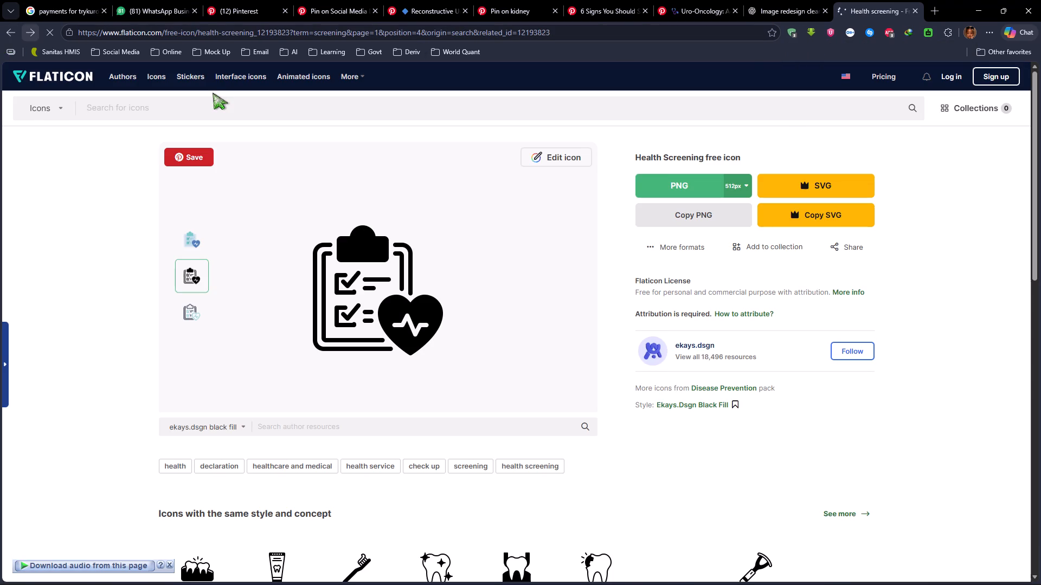
{"action": "left_click", "coordinate": [213, 100]}
{"action": "key", "text": "d"}
{"action": "key", "text": "a"}
{"action": "type", "text": "ys"}
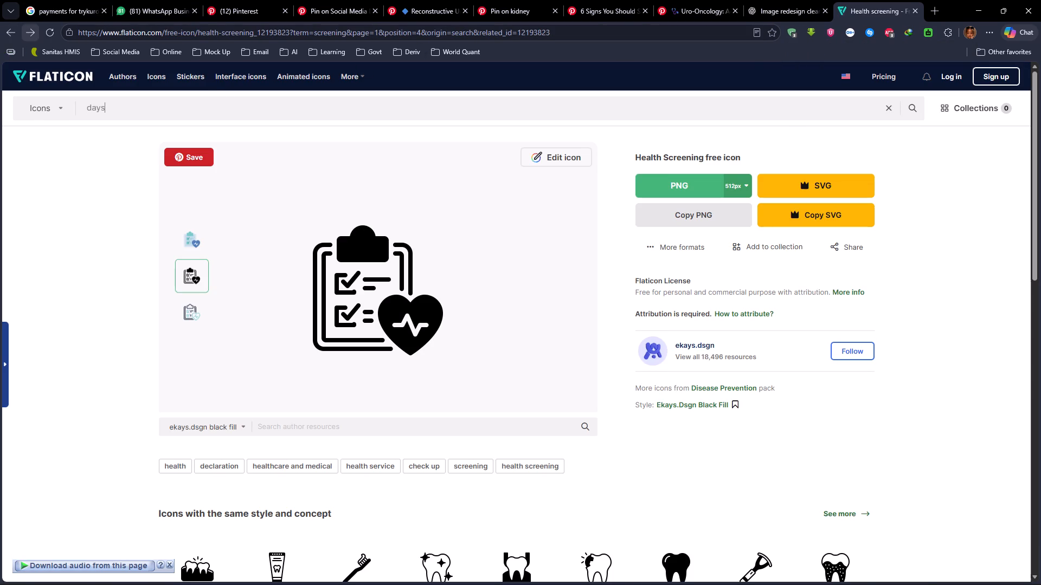
{"action": "key", "text": "Return"}
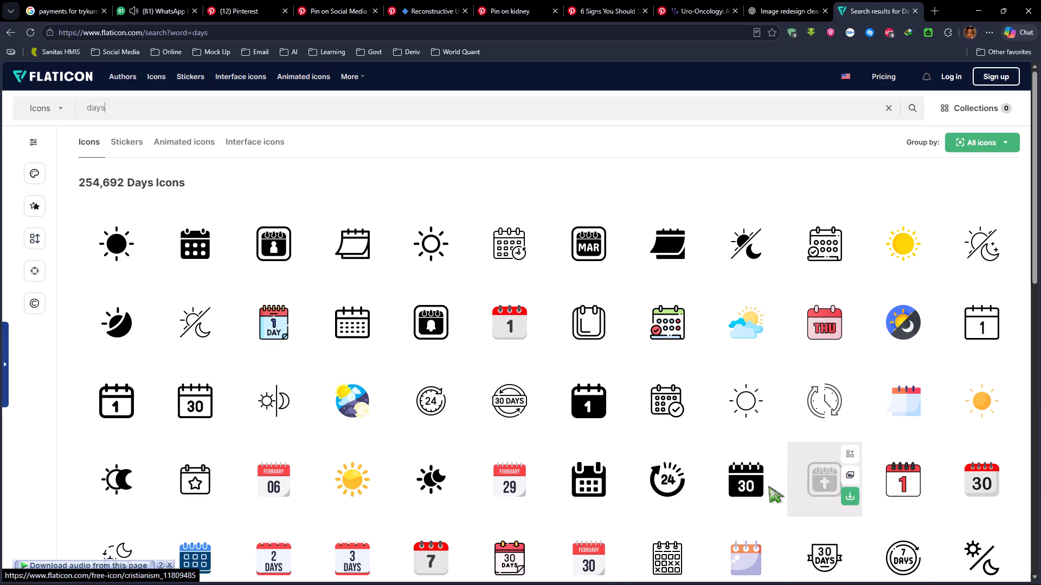
{"action": "scroll", "coordinate": [622, 440], "scroll_direction": "down", "scroll_amount": 4}
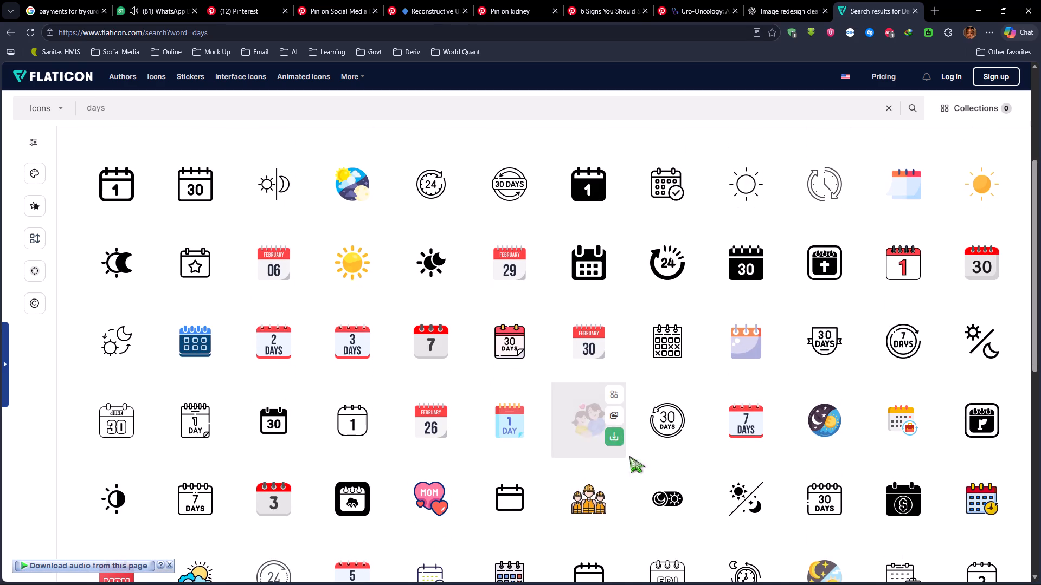
Mute the WhatsApp Business browser tab.
{"action": "right_click", "coordinate": [165, 9]}
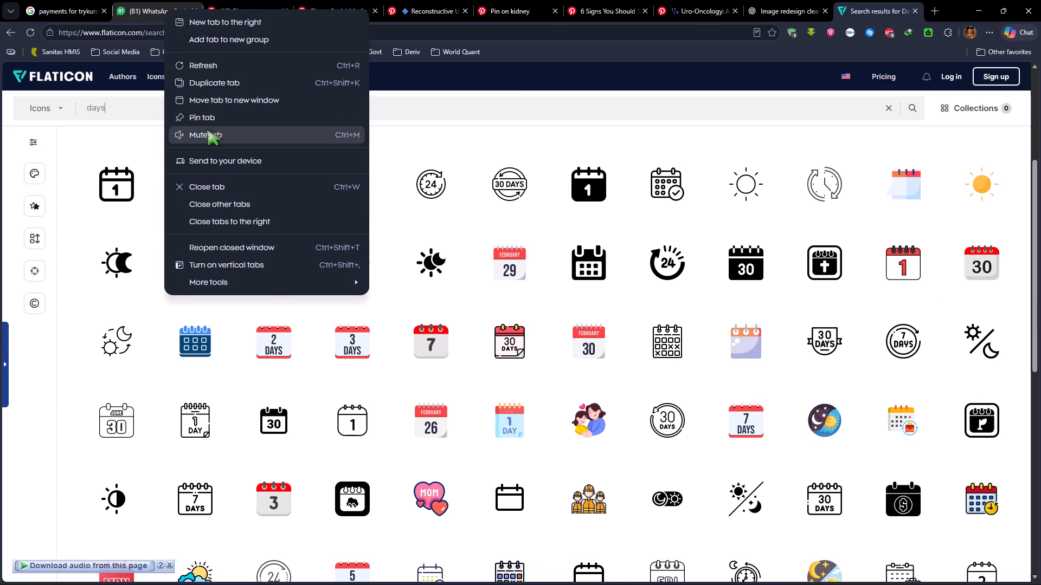
{"action": "left_click", "coordinate": [207, 129]}
Download the free Day Off calendar icon from the "days" results as a 512px PNG and save it as day-off.png.
{"action": "scroll", "coordinate": [594, 315], "scroll_direction": "down", "scroll_amount": 3}
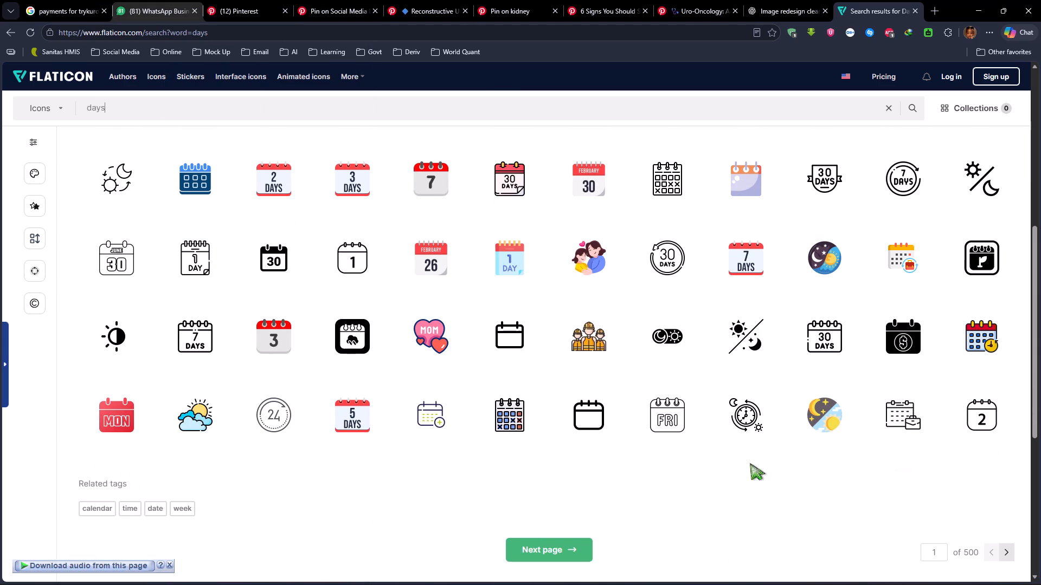
{"action": "left_click", "coordinate": [498, 417]}
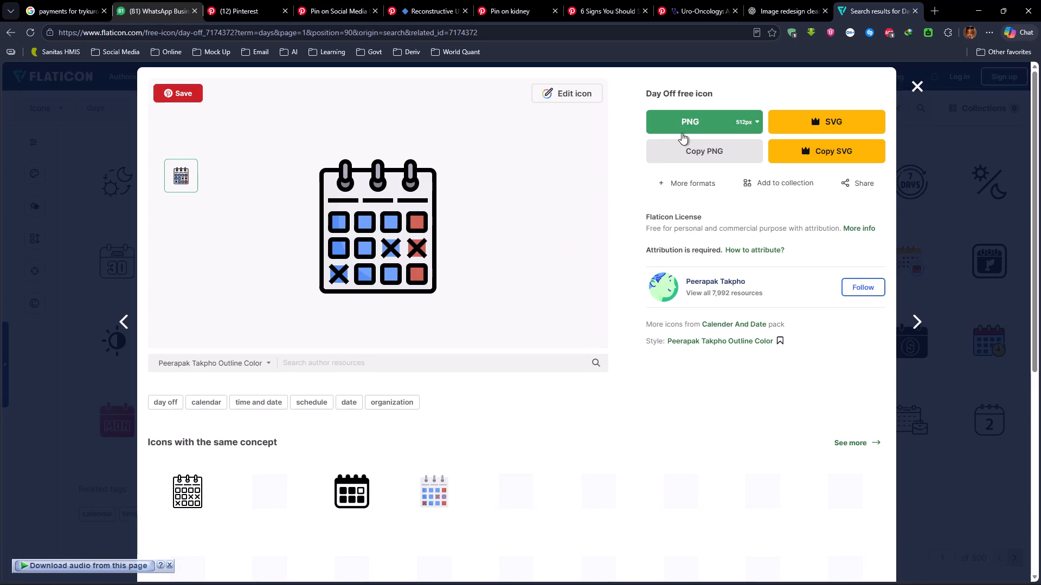
{"action": "left_click", "coordinate": [689, 124]}
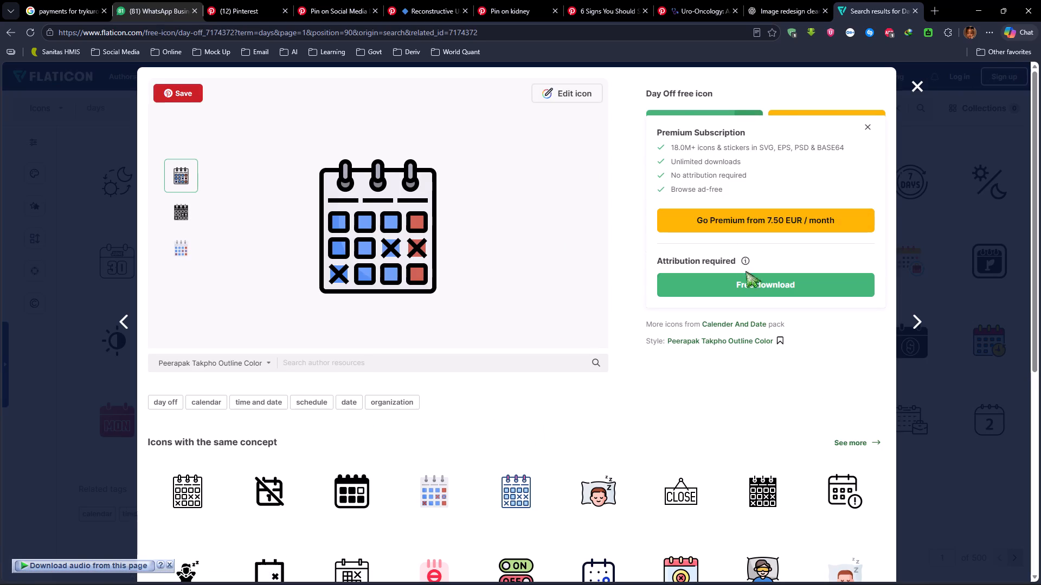
{"action": "left_click", "coordinate": [751, 281]}
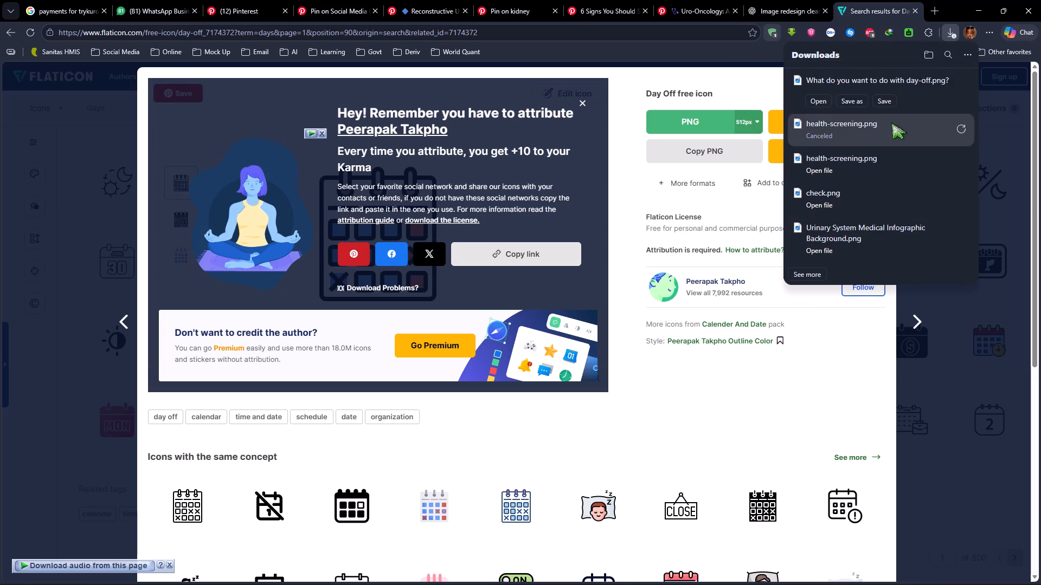
{"action": "left_click", "coordinate": [853, 106]}
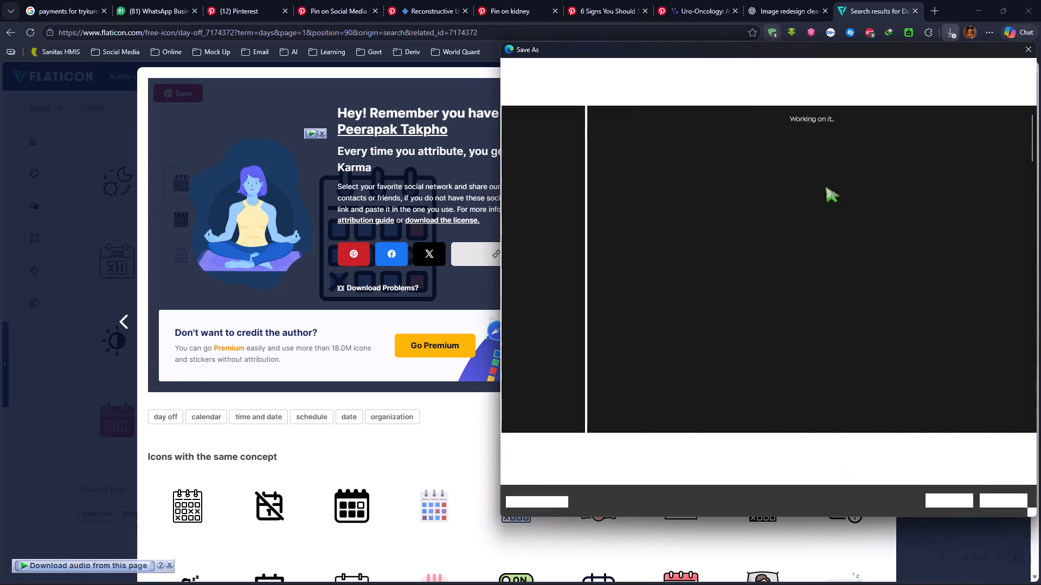
{"action": "left_click", "coordinate": [952, 498]}
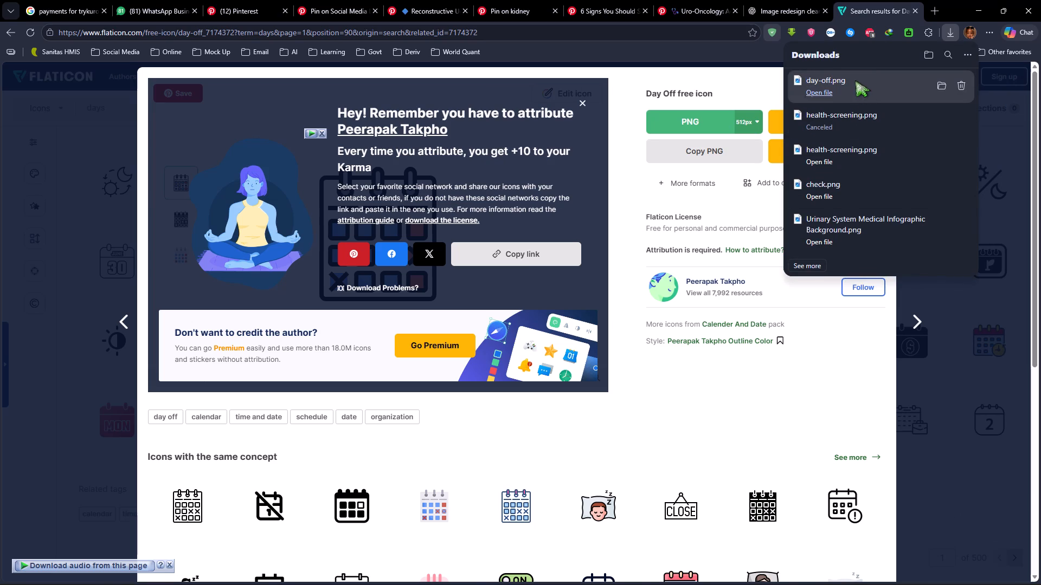
Place day-off.png in the Photoshop poster, scaled to about 12.44%, below the Screening Dates calendar icon.
{"action": "left_click_drag", "start_coordinate": [856, 80], "coordinate": [508, 570]}
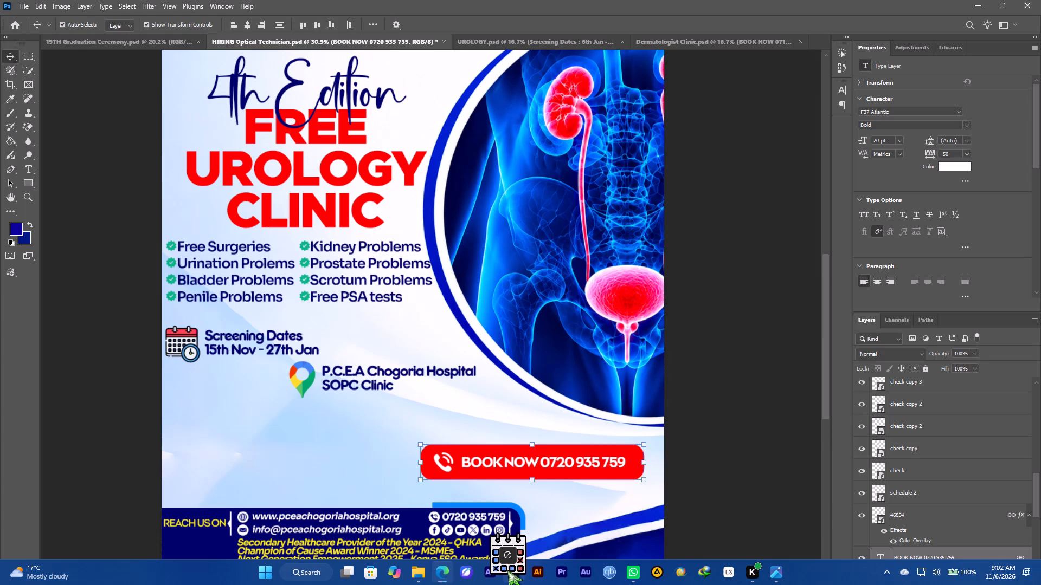
{"action": "left_click_drag", "start_coordinate": [508, 570], "coordinate": [196, 415]}
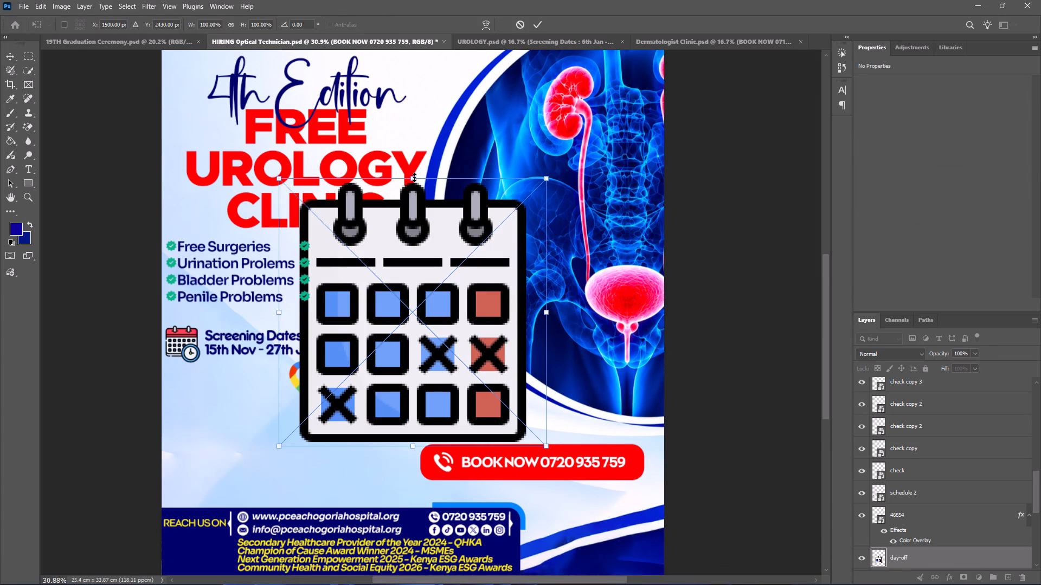
{"action": "left_click_drag", "start_coordinate": [414, 177], "coordinate": [407, 412], "text": "shift"}
{"action": "left_click_drag", "start_coordinate": [407, 433], "coordinate": [172, 415]}
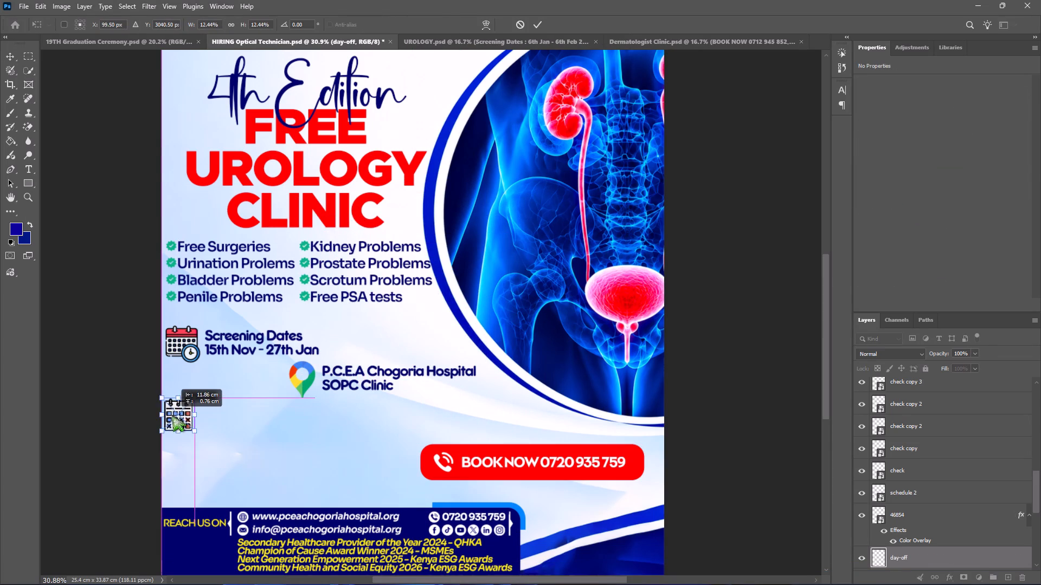
{"action": "left_click_drag", "start_coordinate": [172, 415], "coordinate": [176, 411]}
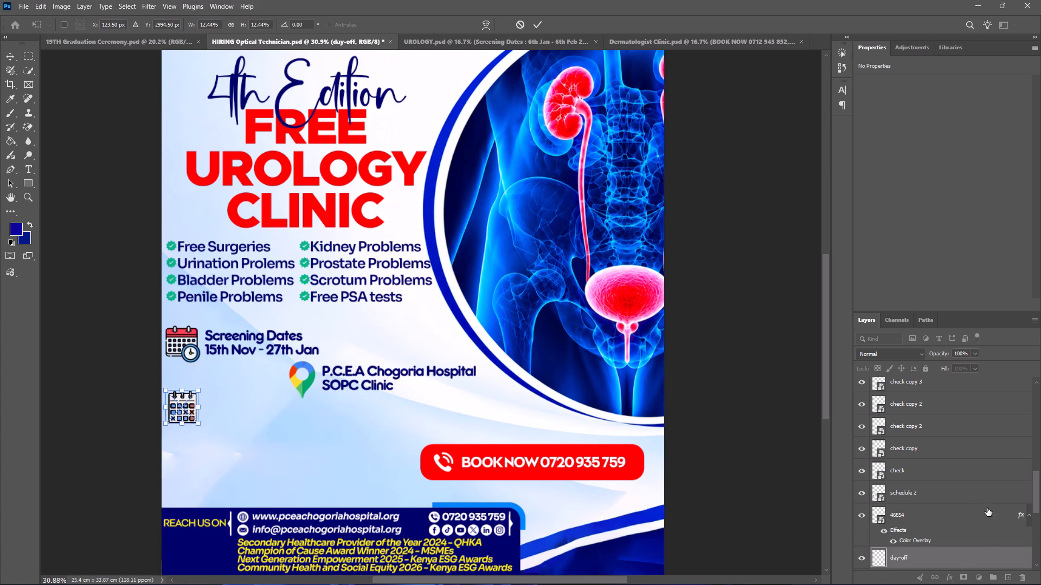
Convert the placed day-off layer to a Smart Object.
{"action": "right_click", "coordinate": [957, 561]}
{"action": "right_click", "coordinate": [957, 561]}
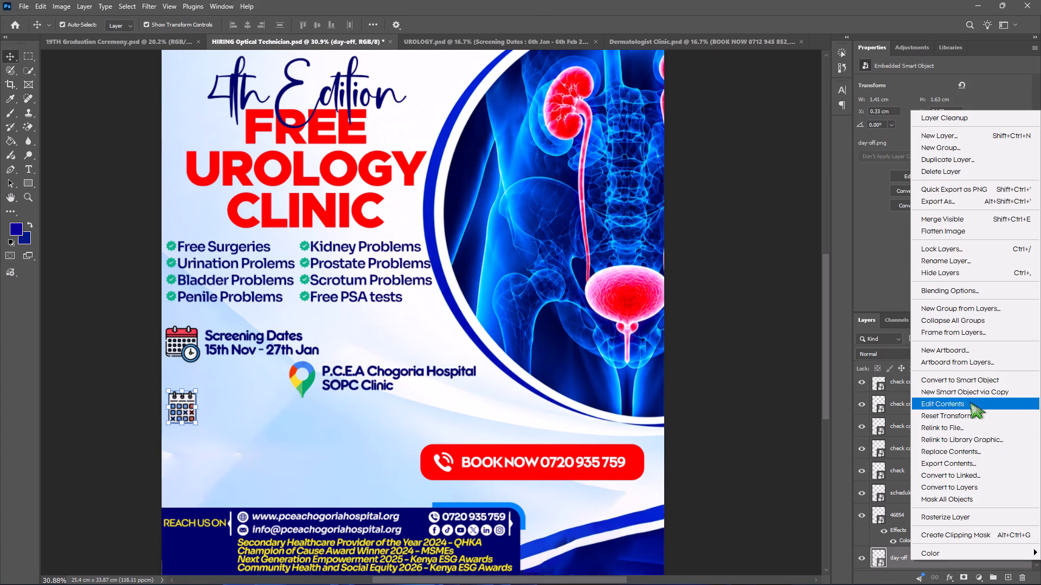
{"action": "left_click", "coordinate": [962, 380]}
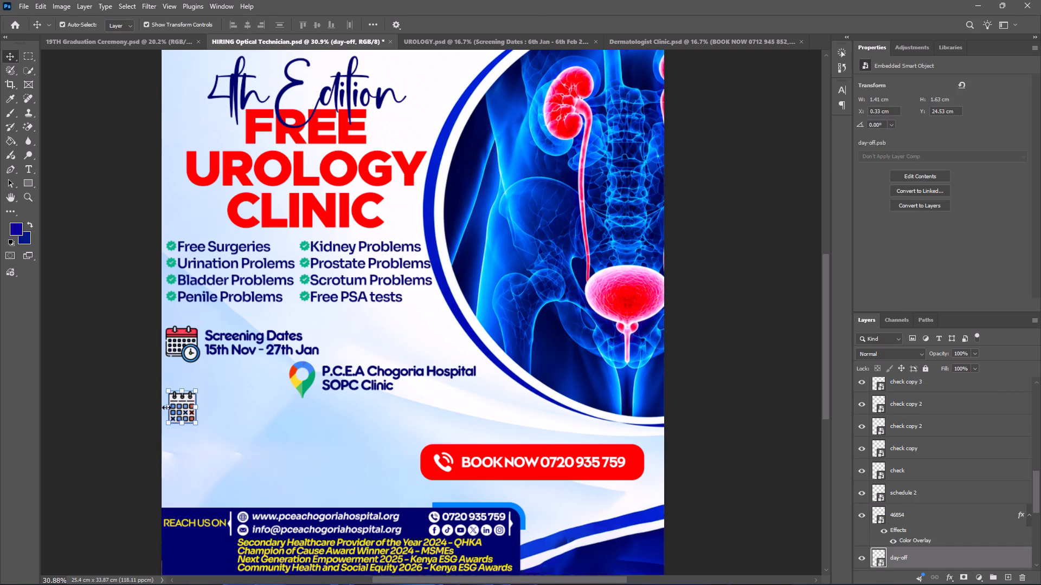
Resize the day-off calendar icon to about 1.46 × 1.68 cm near the poster's left edge.
{"action": "left_click", "coordinate": [170, 406], "text": "shift"}
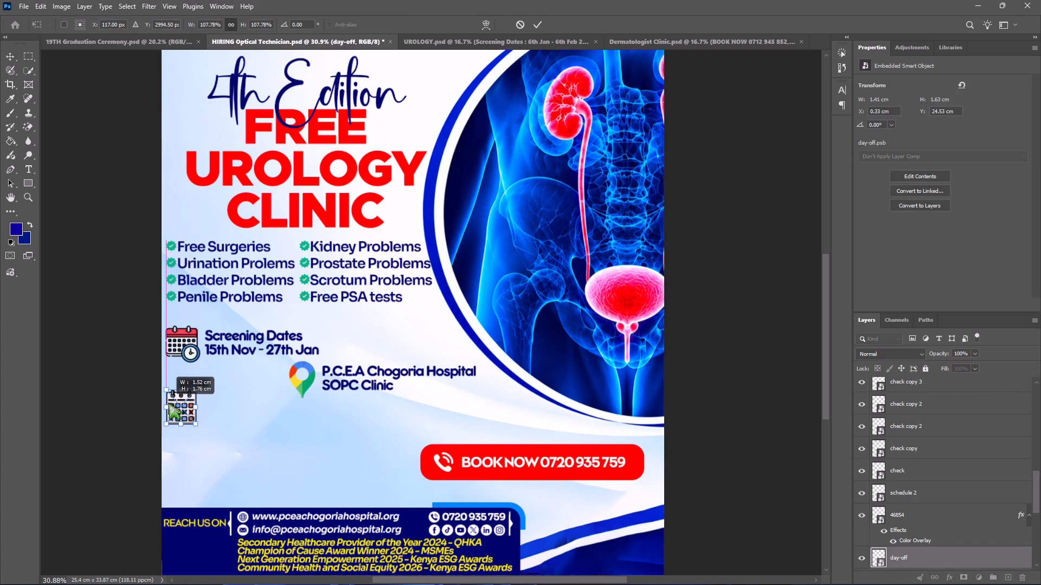
{"action": "left_click", "coordinate": [198, 406], "text": "shift"}
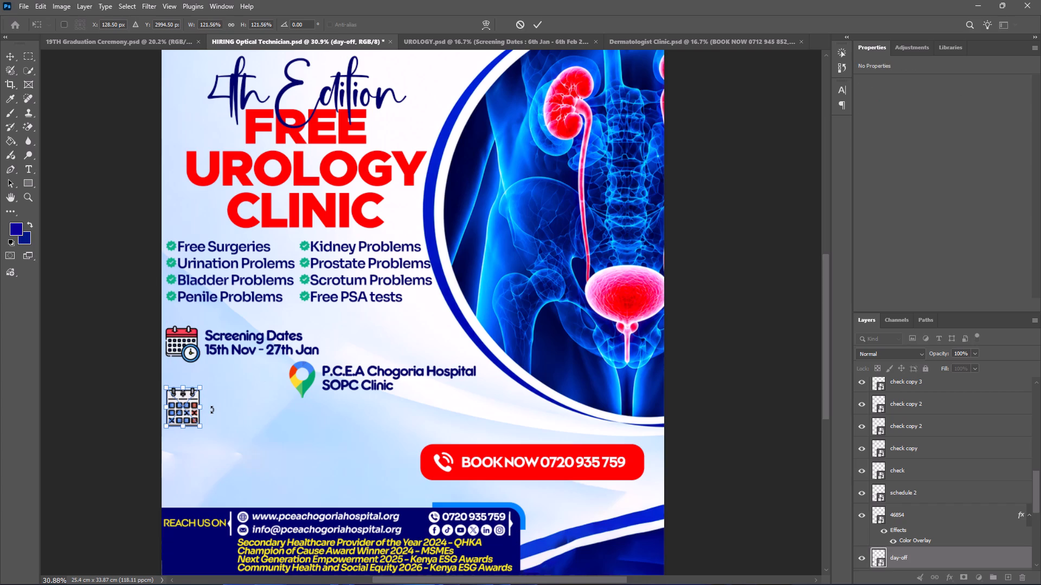
{"action": "left_click", "coordinate": [200, 407], "text": "shift"}
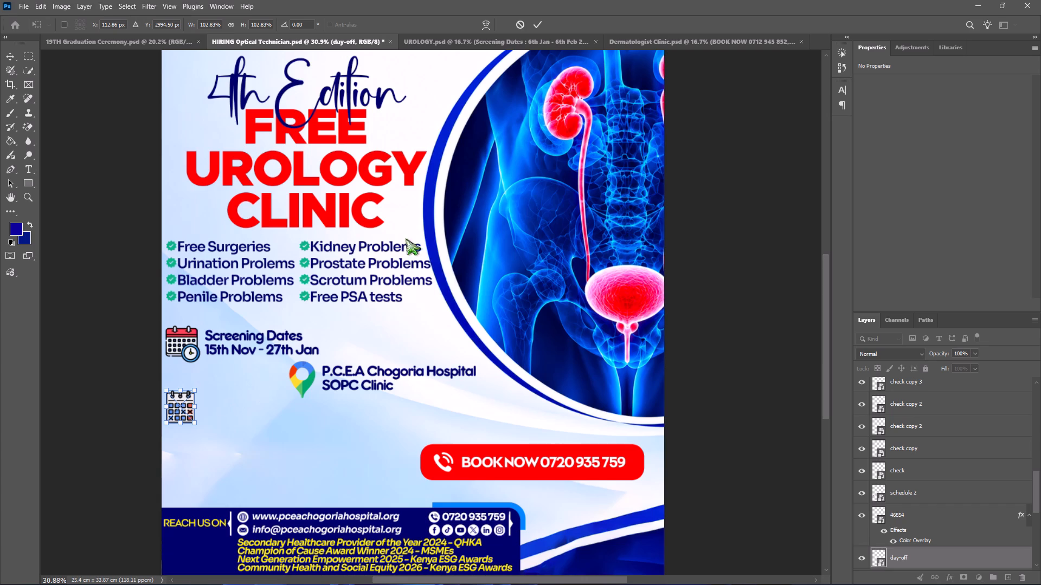
{"action": "left_click", "coordinate": [541, 21]}
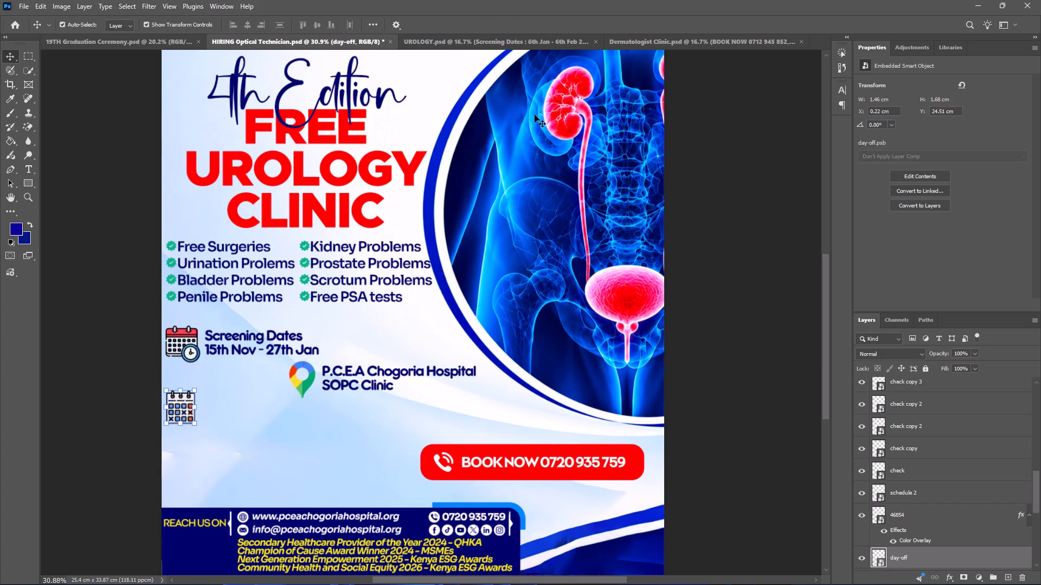
Unlink the P.C.E.A Chogoria Hospital SOPC Clinic text layer from its map pin icon.
{"action": "left_click", "coordinate": [348, 380]}
{"action": "right_click", "coordinate": [348, 380]}
{"action": "left_click", "coordinate": [380, 431]}
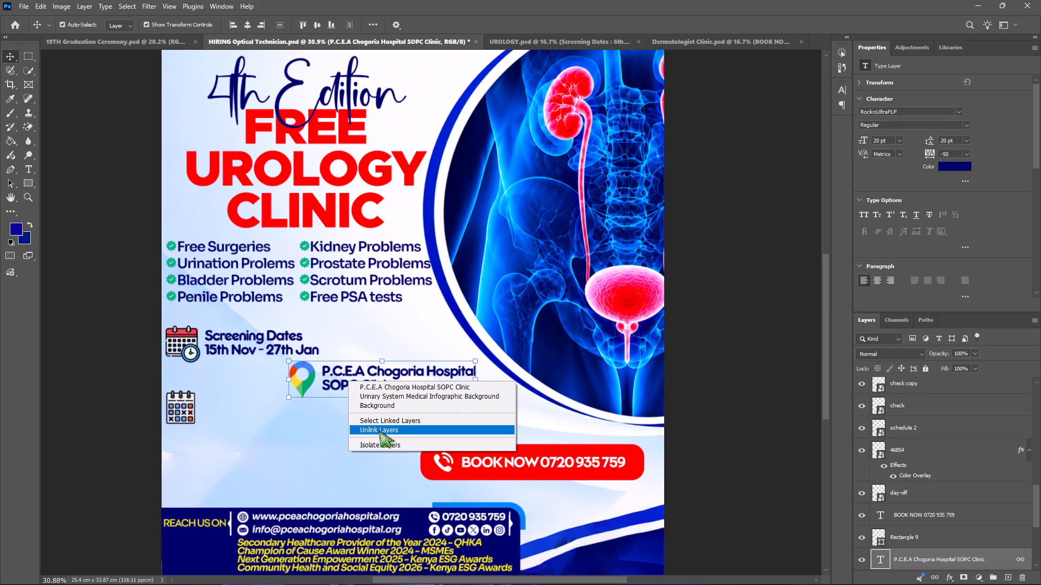
Duplicate the P.C.E.A Chogoria Hospital SOPC Clinic text and place the copy just right of the day-off calendar icon.
{"action": "left_click_drag", "start_coordinate": [354, 381], "coordinate": [254, 432], "text": "alt+shift"}
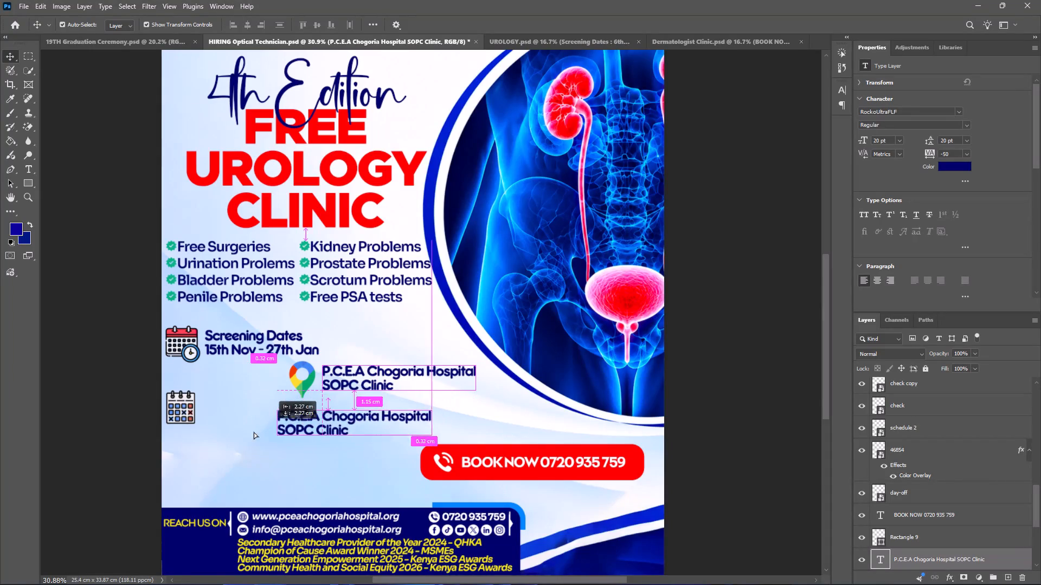
{"action": "left_click_drag", "start_coordinate": [254, 432], "coordinate": [230, 412], "text": "alt+shift"}
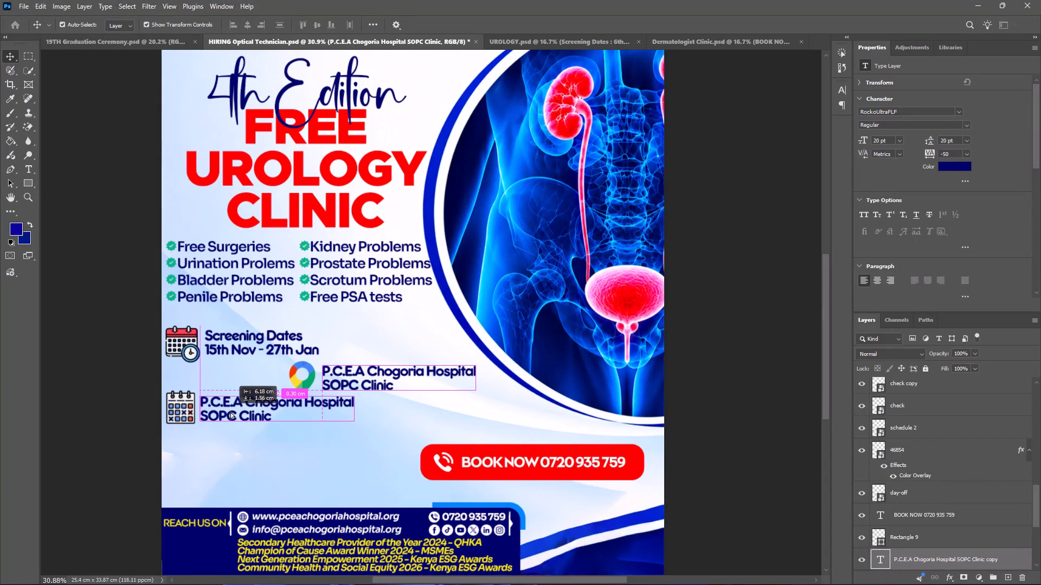
{"action": "left_click_drag", "start_coordinate": [230, 412], "coordinate": [230, 413], "text": "alt+shift"}
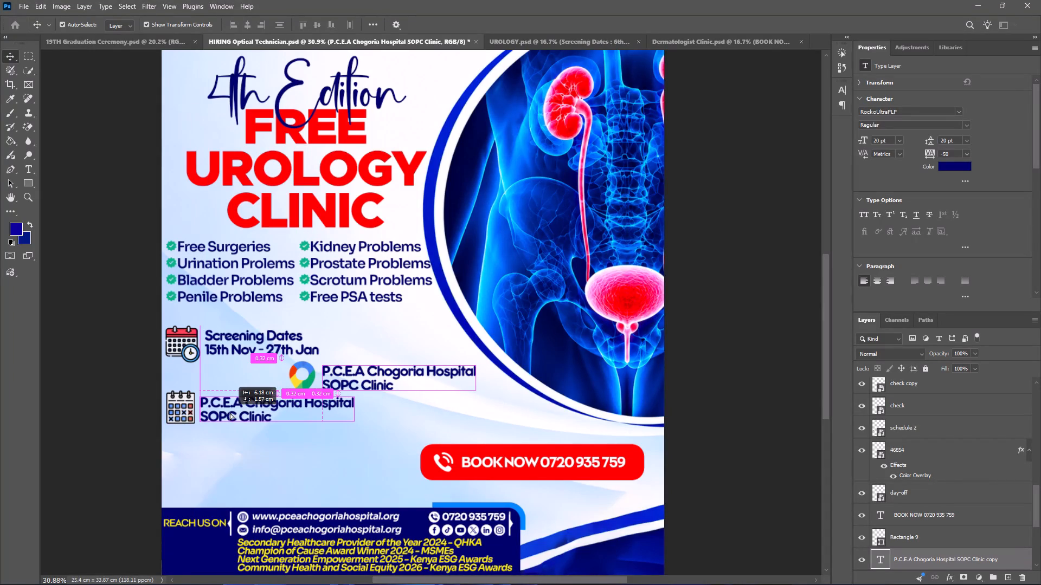
{"action": "left_click_drag", "start_coordinate": [230, 413], "coordinate": [228, 412], "text": "alt+shift"}
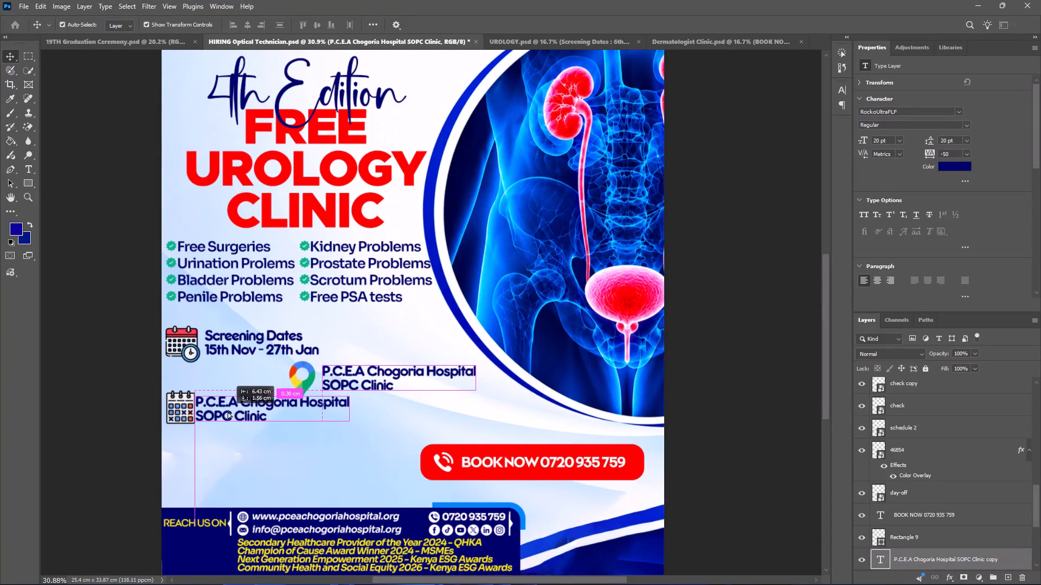
{"action": "left_click_drag", "start_coordinate": [228, 412], "coordinate": [229, 412], "text": "alt+shift"}
Link the day-off calendar icon with the copied venue text and move the pair slightly down.
{"action": "left_click", "coordinate": [175, 411], "text": "shift"}
{"action": "right_click", "coordinate": [175, 411], "text": "shift"}
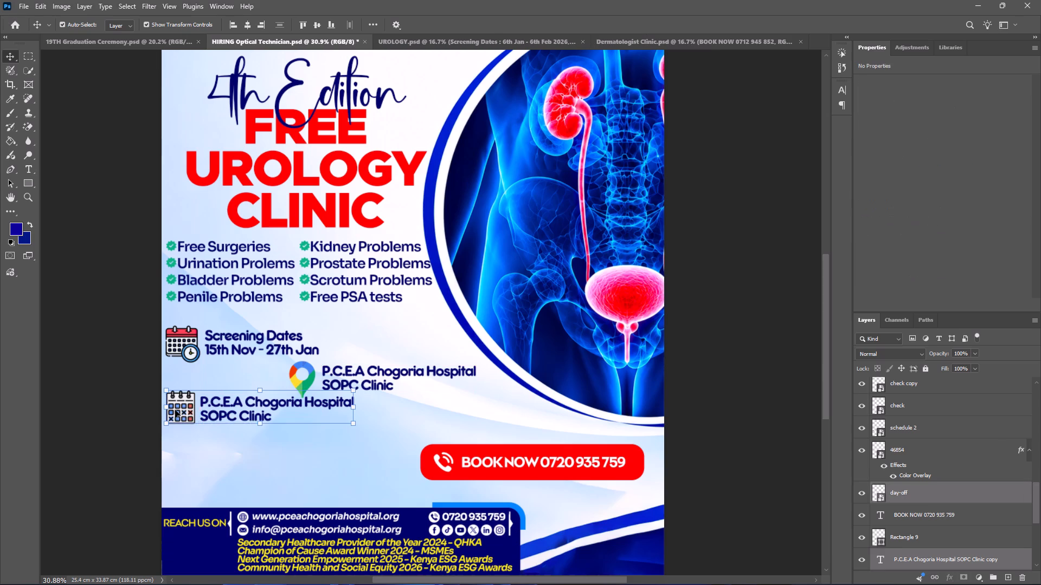
{"action": "left_click", "coordinate": [204, 443]}
{"action": "left_click_drag", "start_coordinate": [216, 409], "coordinate": [216, 414]}
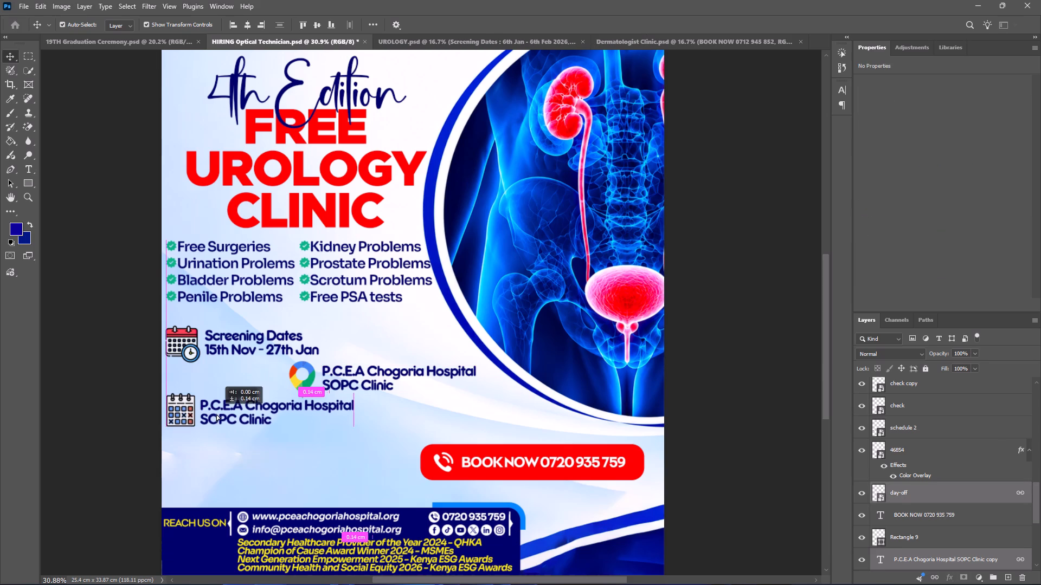
{"action": "left_click_drag", "start_coordinate": [216, 414], "coordinate": [217, 419]}
Replace the copied venue text beside the day-off calendar icon with "Screening Days" and, on a second line, "Mondays & Wednesdays".
{"action": "double_click", "coordinate": [223, 419]}
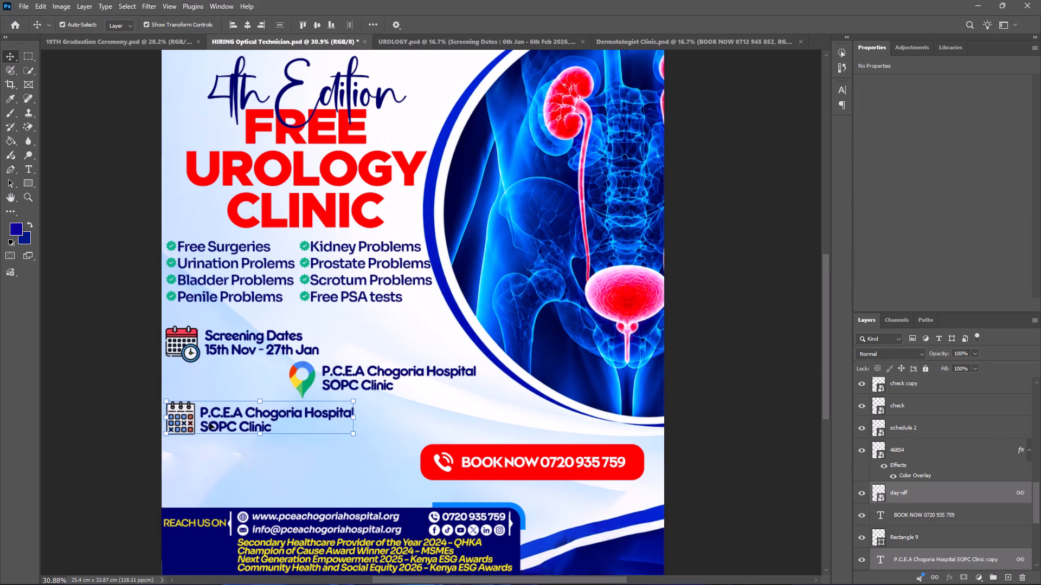
{"action": "double_click", "coordinate": [215, 417]}
{"action": "double_click", "coordinate": [228, 423]}
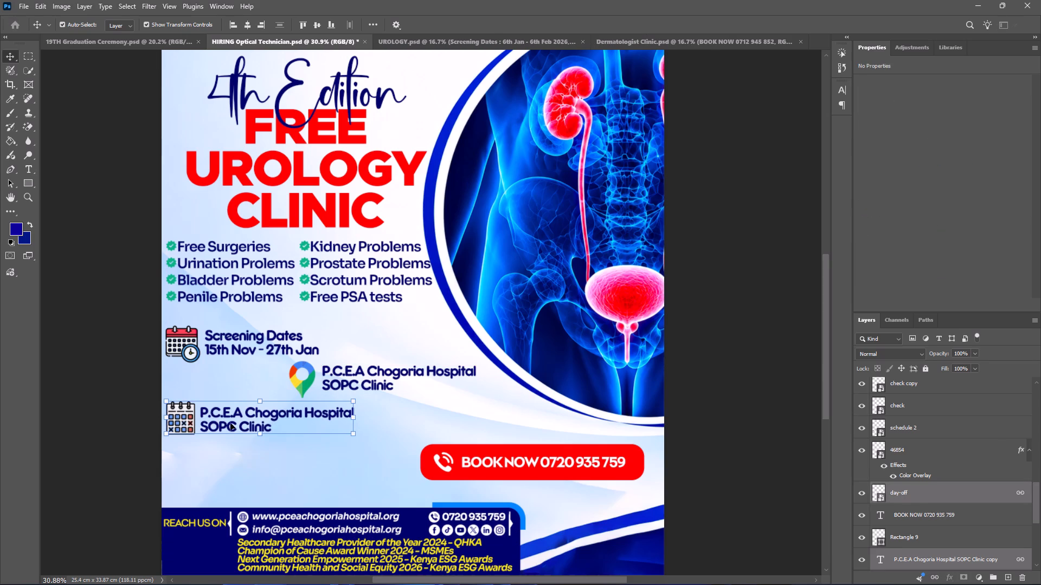
{"action": "double_click", "coordinate": [242, 423]}
{"action": "left_click", "coordinate": [301, 463]}
{"action": "double_click", "coordinate": [249, 417]}
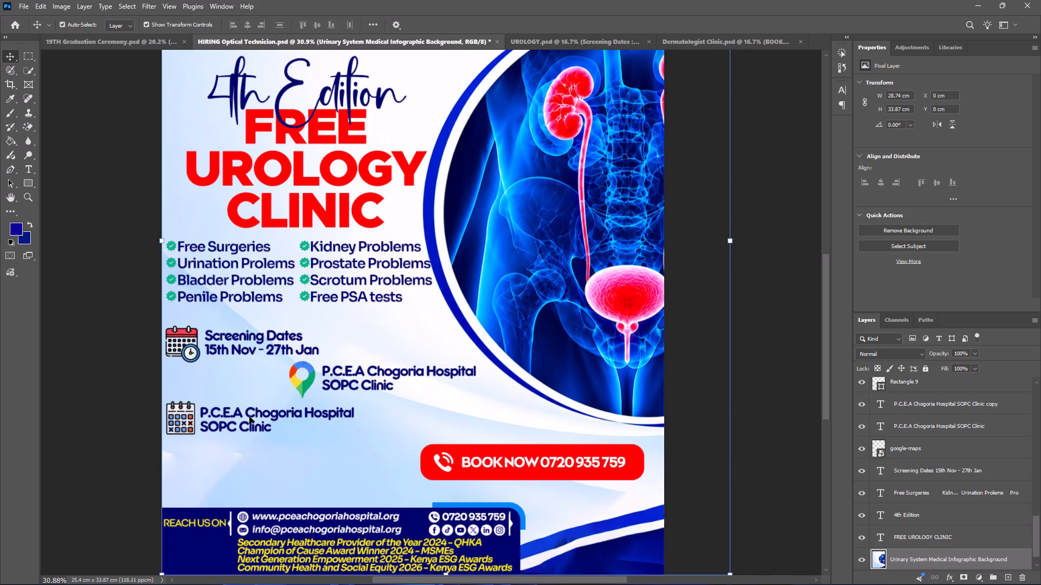
{"action": "double_click", "coordinate": [227, 418]}
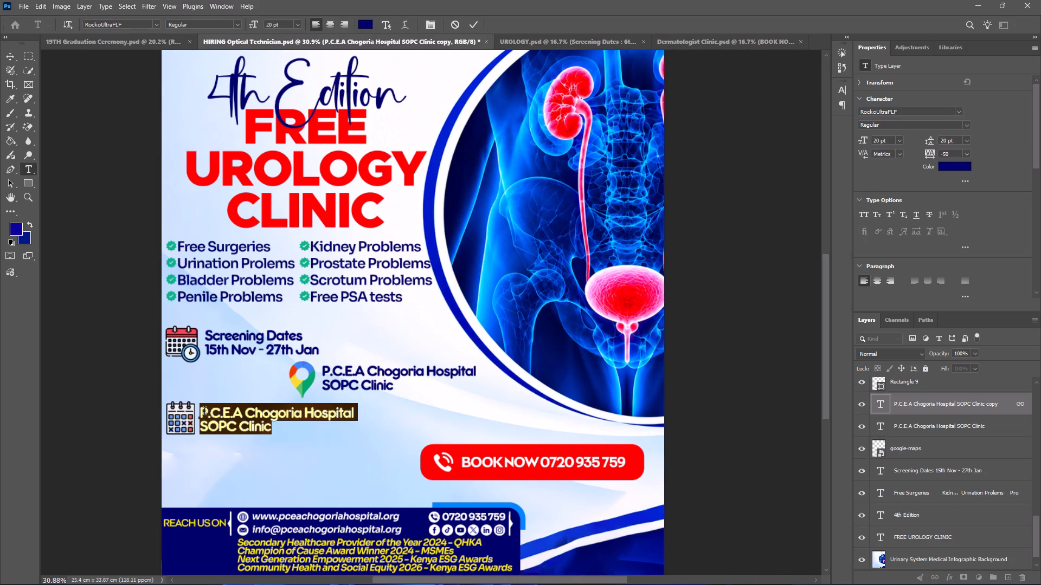
{"action": "left_click_drag", "start_coordinate": [202, 413], "coordinate": [359, 459]}
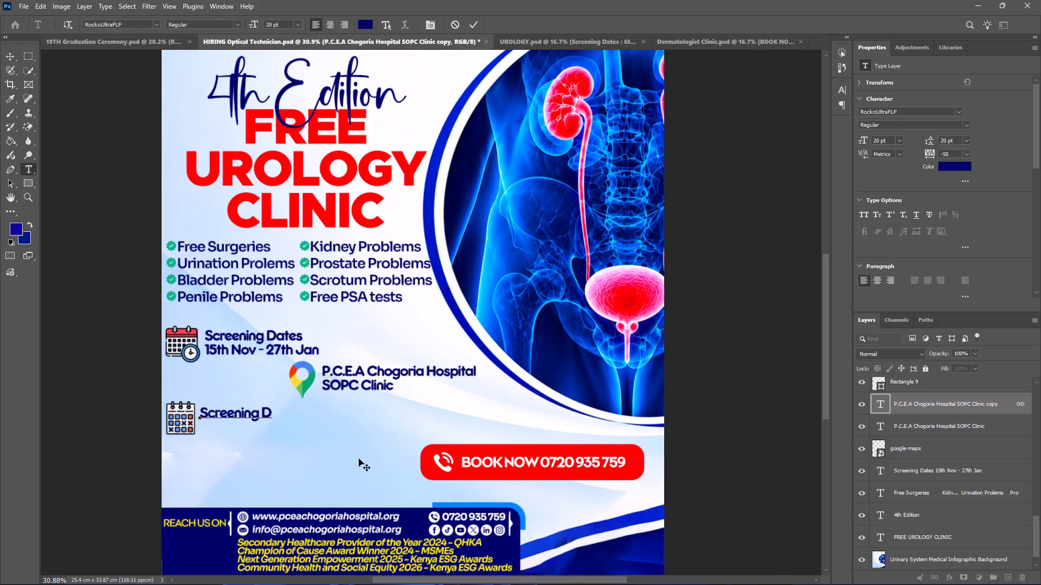
{"action": "type", "text": "ys"}
{"action": "key", "text": "Return"}
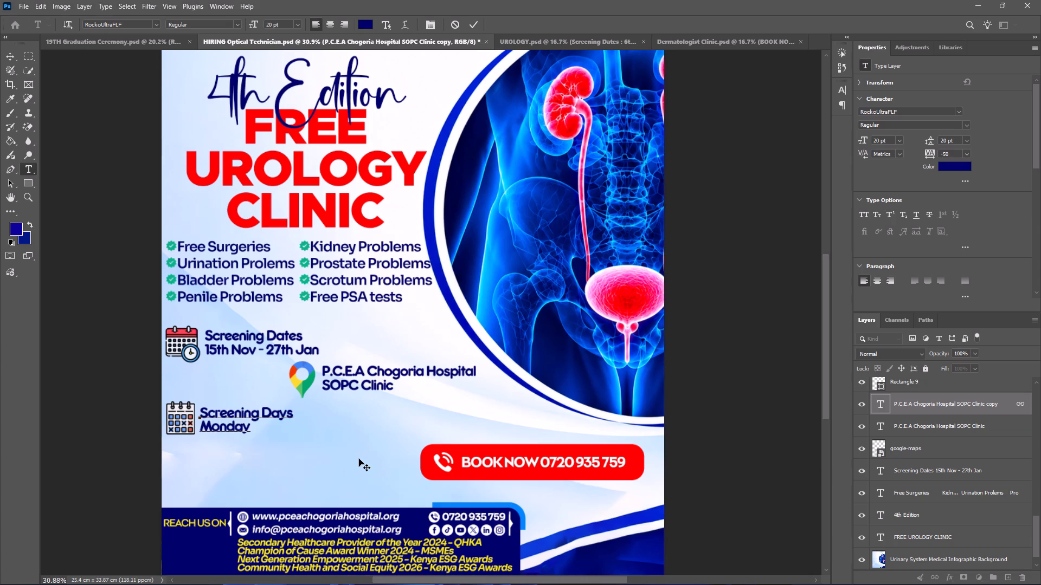
{"action": "key", "text": "s"}
{"action": "key", "text": "space"}
{"action": "type", "text": "&V"}
{"action": "key", "text": "BackSpace"}
{"action": "key", "text": "space"}
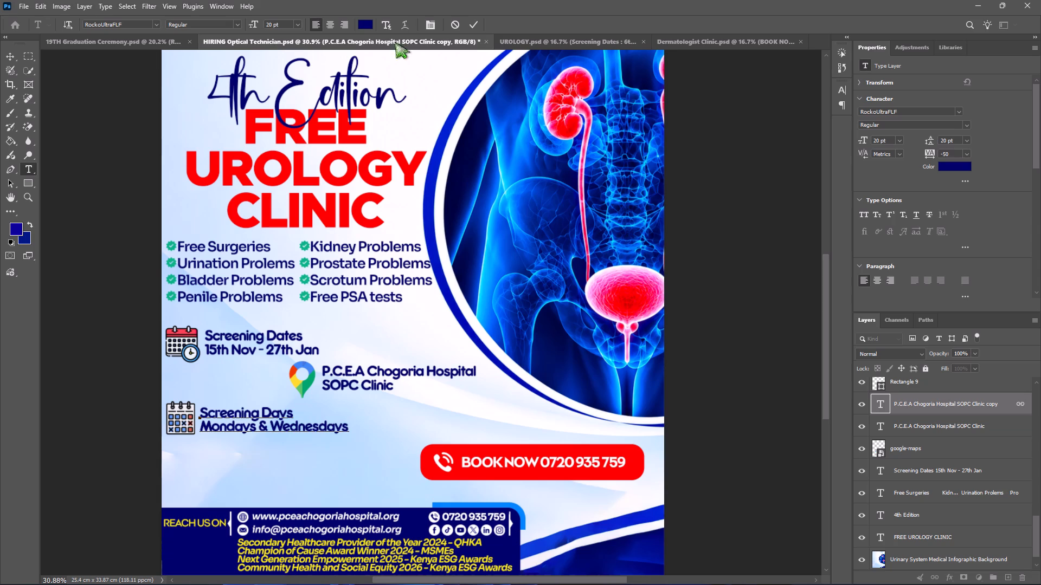
{"action": "left_click", "coordinate": [473, 27]}
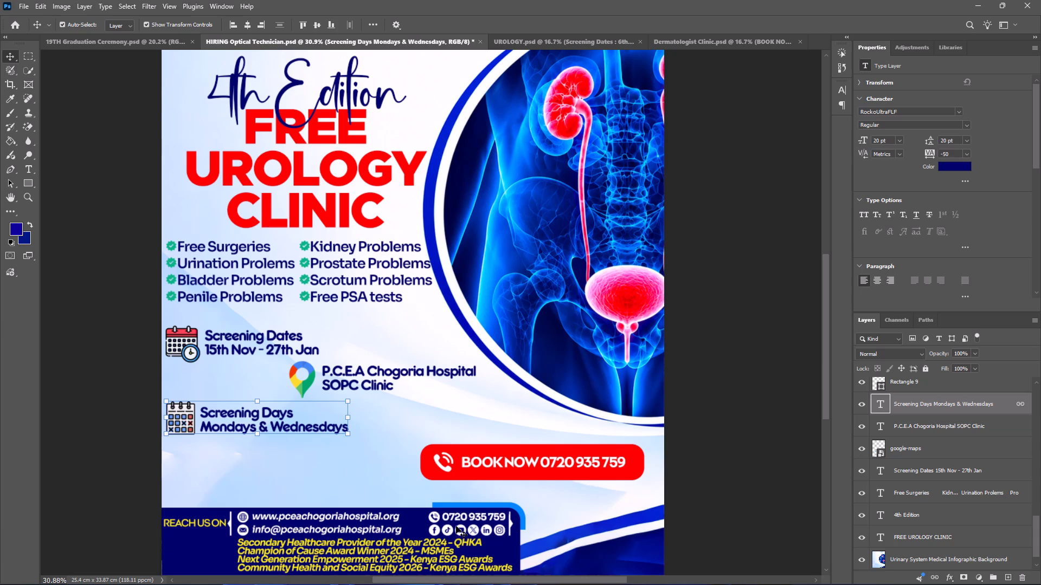
{"action": "left_click", "coordinate": [226, 415]}
Copy the Caring with Love text from Dermatologist Clinic.psd into the HIRING Optical Technician.psd poster, below the Screening Days entry.
{"action": "left_click", "coordinate": [710, 37]}
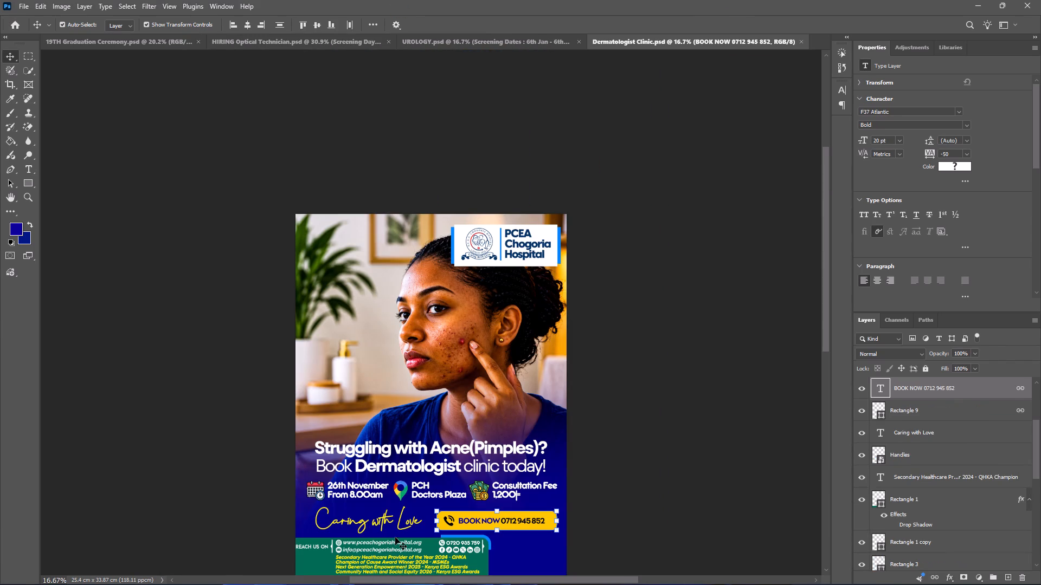
{"action": "left_click", "coordinate": [396, 531]}
{"action": "left_click_drag", "start_coordinate": [400, 525], "coordinate": [451, 69]}
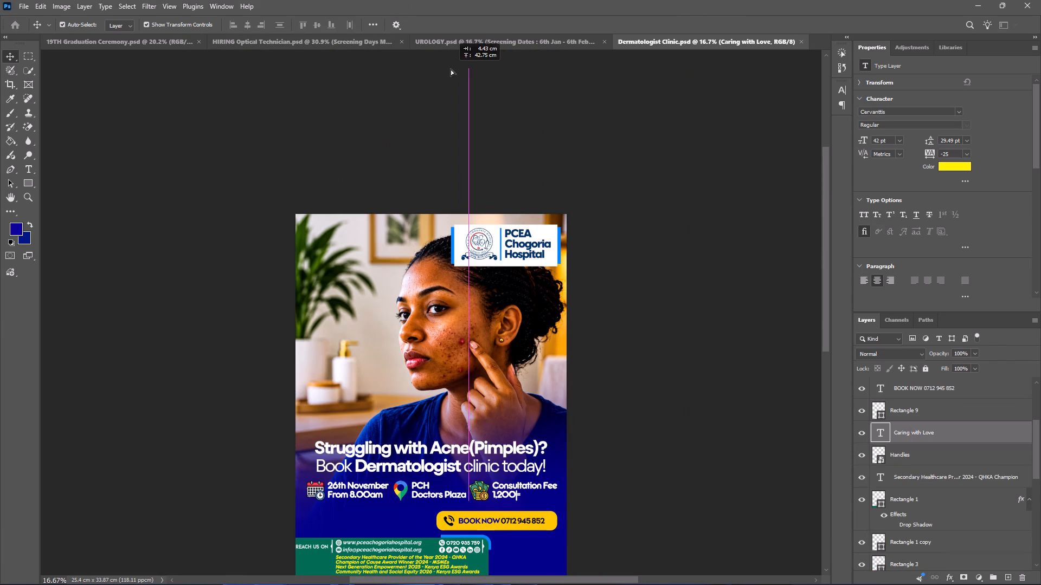
{"action": "left_click_drag", "start_coordinate": [451, 69], "coordinate": [326, 105]}
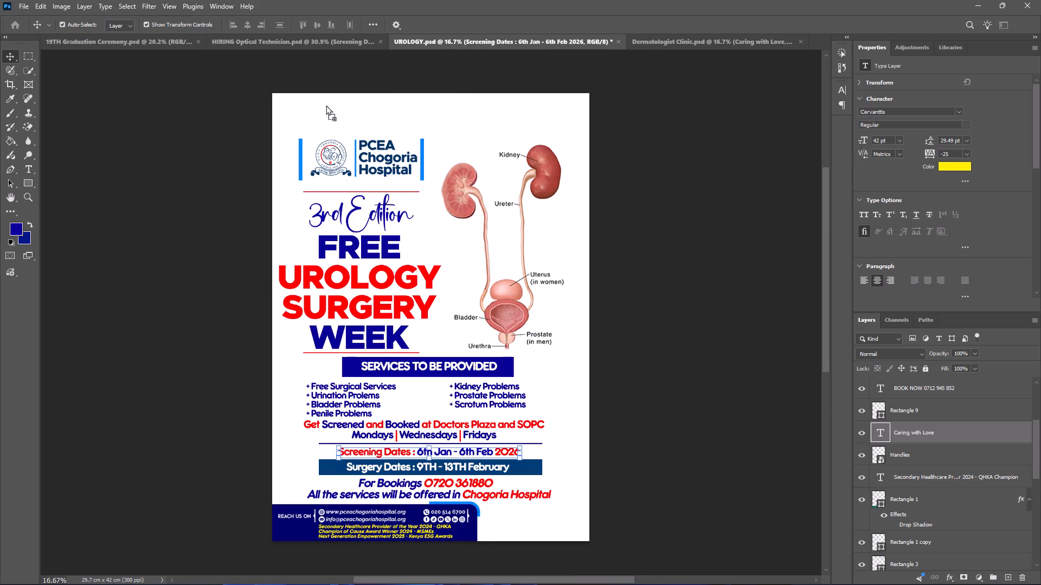
{"action": "left_click_drag", "start_coordinate": [326, 105], "coordinate": [284, 469]}
Recolour the Caring with Love text to the red of the UROLOGY heading and set its size to 36 pt.
{"action": "double_click", "coordinate": [325, 474]}
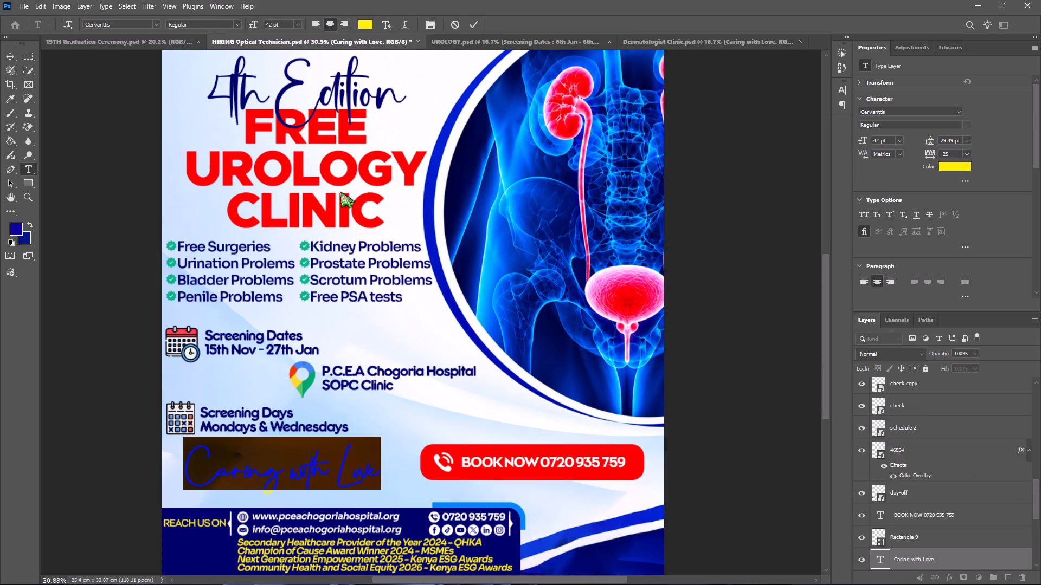
{"action": "left_click", "coordinate": [366, 28]}
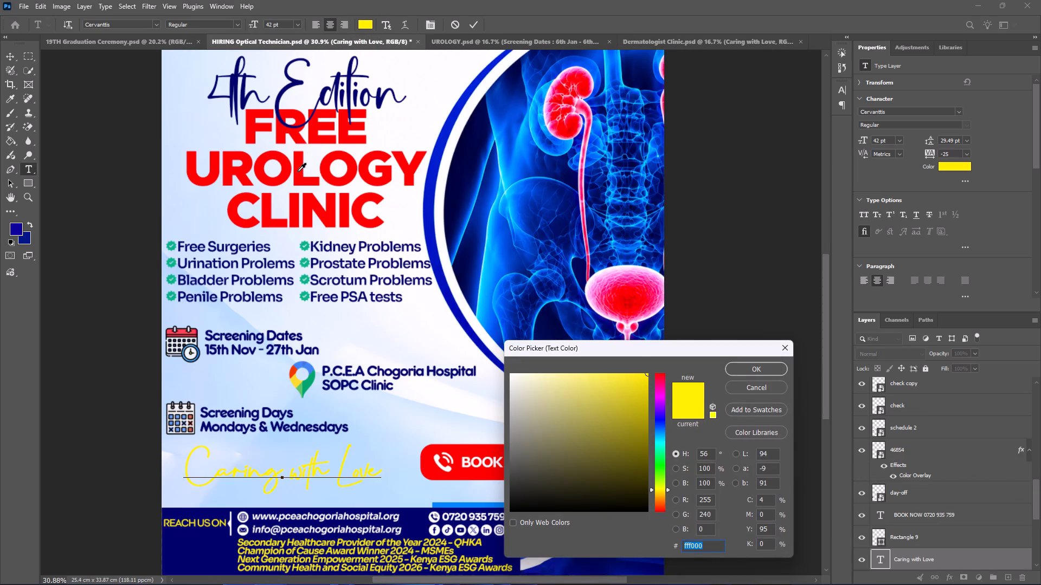
{"action": "left_click", "coordinate": [298, 171]}
{"action": "left_click", "coordinate": [746, 368]}
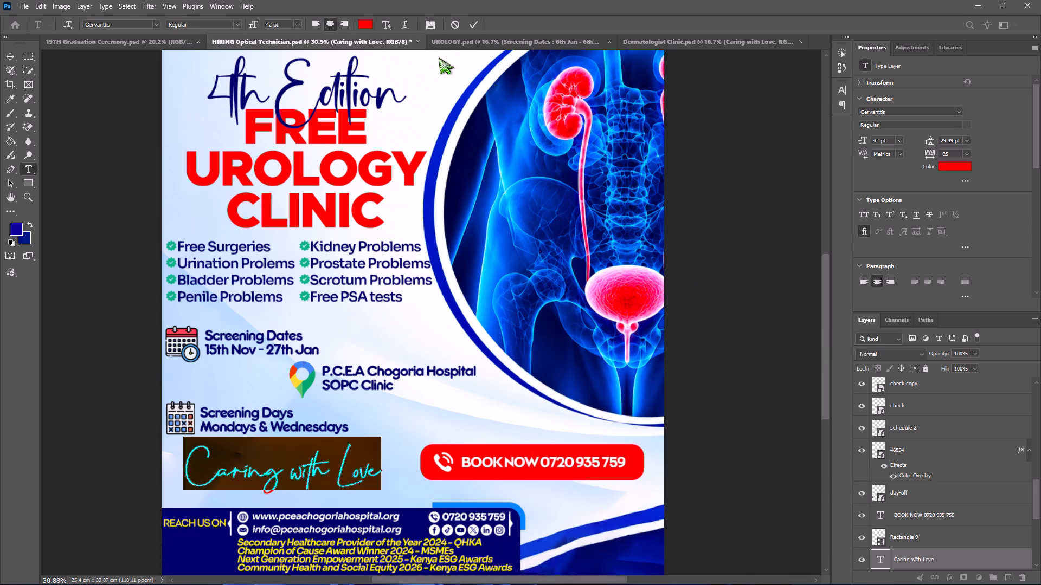
{"action": "left_click", "coordinate": [300, 23]}
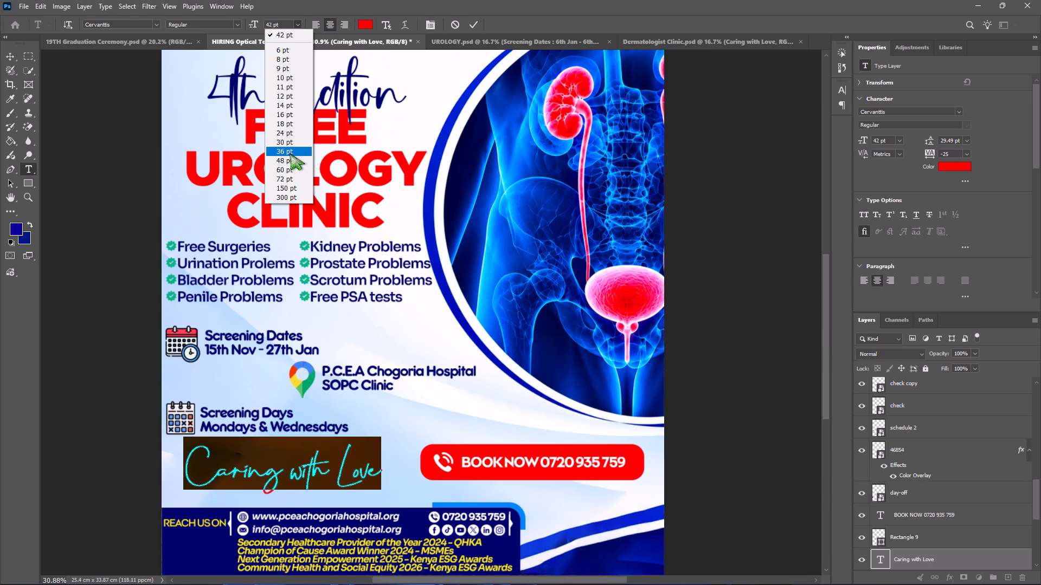
{"action": "left_click", "coordinate": [290, 153]}
{"action": "left_click", "coordinate": [472, 17]}
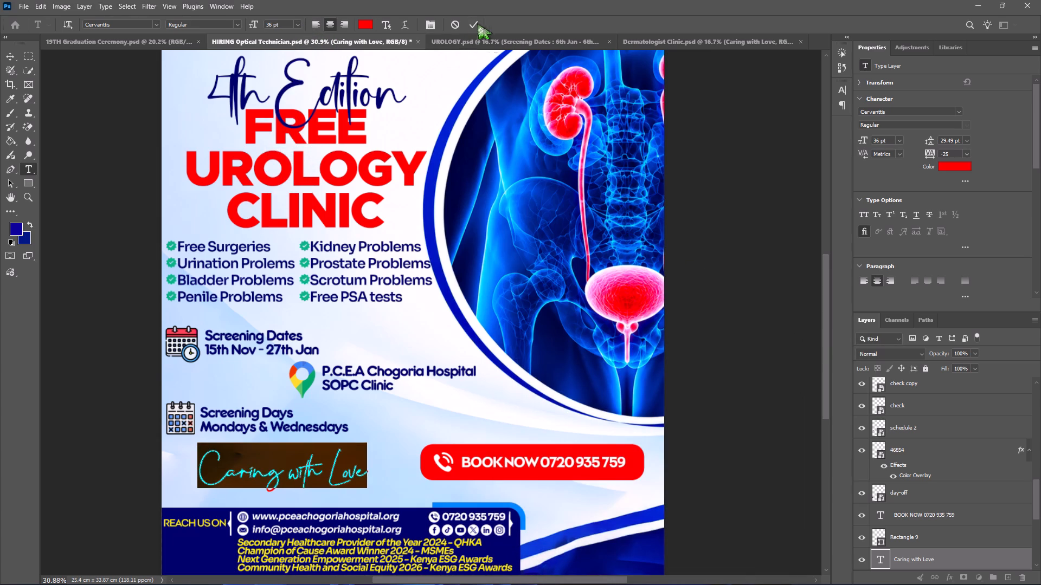
Save the poster as a new Photoshop file named Urology Clinic 4th Edition 2027 in the Desktop 2027 folder, with maximum compatibility.
{"action": "left_click", "coordinate": [26, 6]}
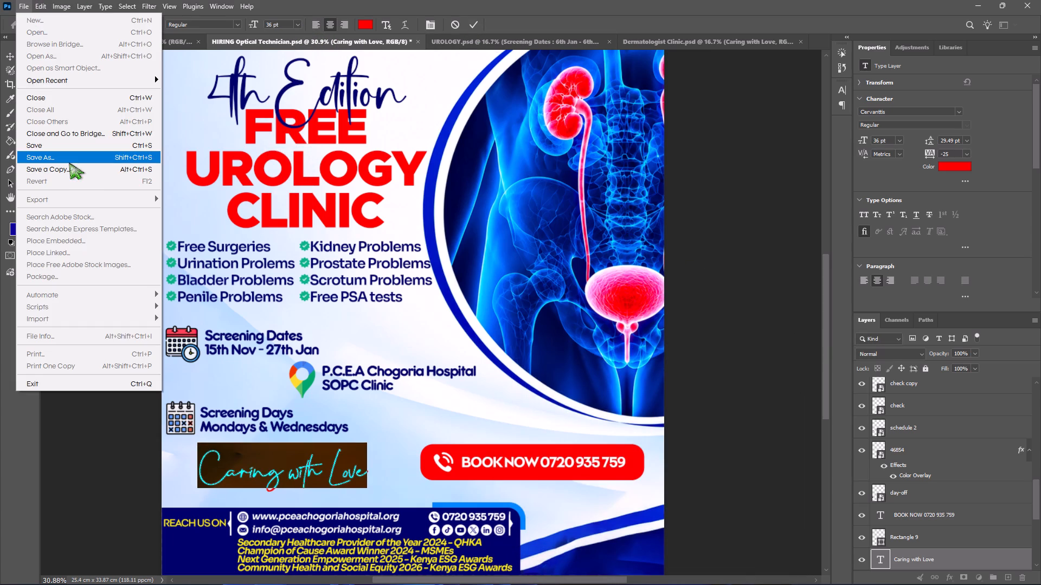
{"action": "left_click", "coordinate": [73, 161]}
{"action": "left_click", "coordinate": [466, 223]}
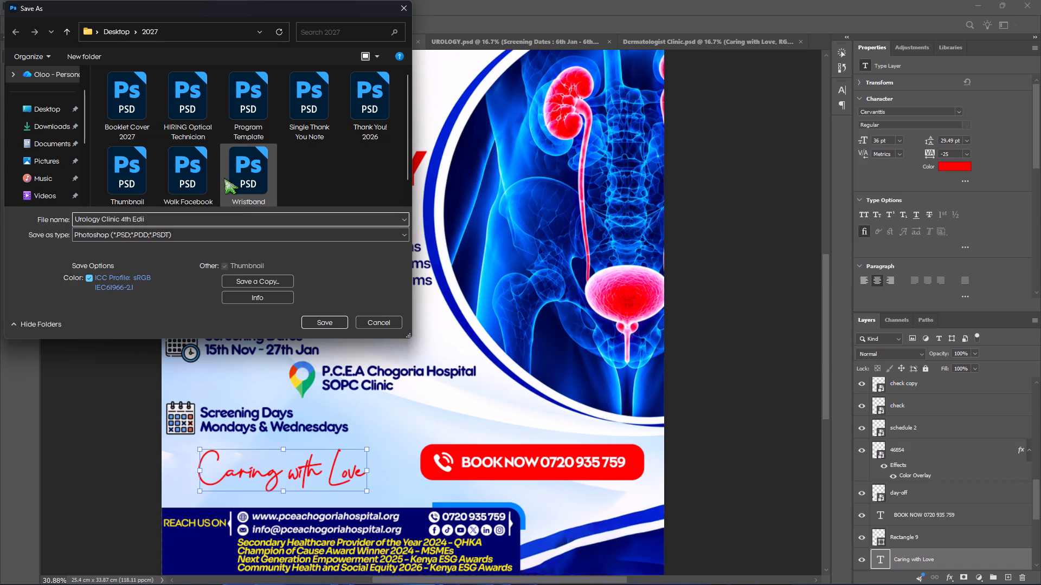
{"action": "key", "text": "BackSpace"}
{"action": "type", "text": "tion 2027"}
{"action": "left_click", "coordinate": [339, 323]}
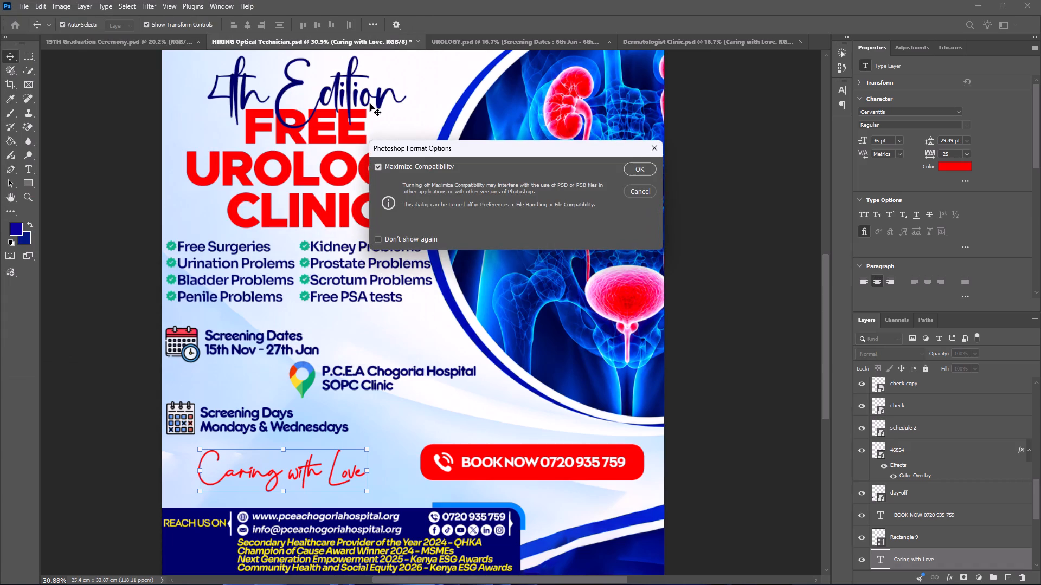
{"action": "left_click", "coordinate": [629, 165]}
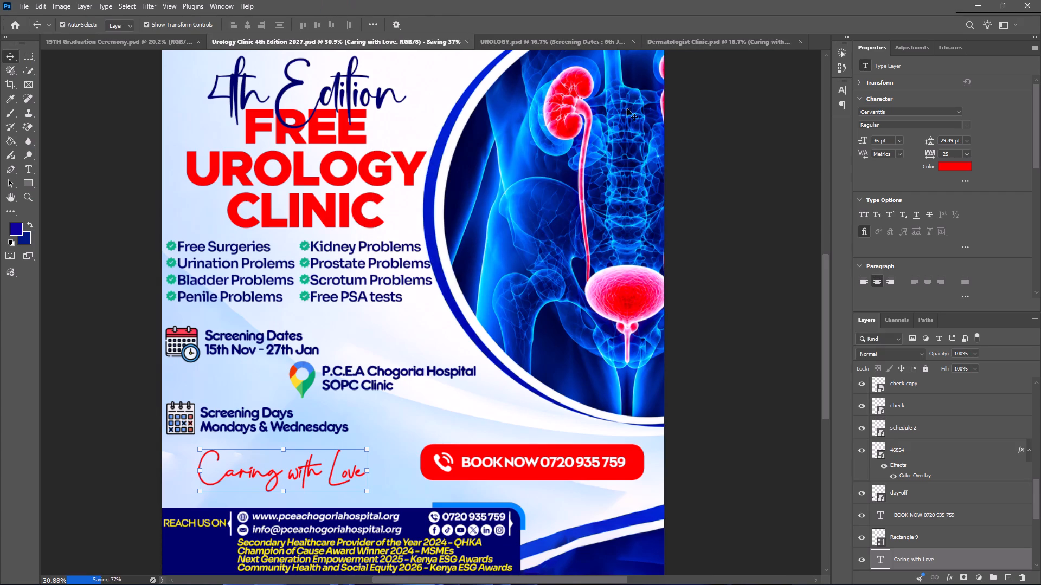
Close UROLOGY.psd without saving its changes and close Dermatologist Clinic.psd.
{"action": "left_click", "coordinate": [549, 38]}
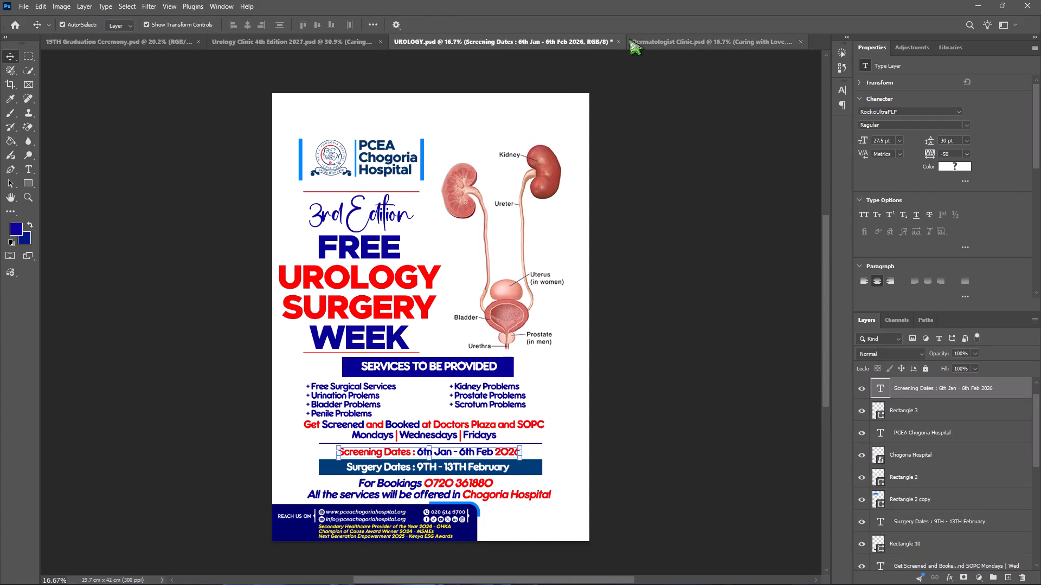
{"action": "left_click", "coordinate": [617, 40]}
{"action": "left_click", "coordinate": [516, 219]}
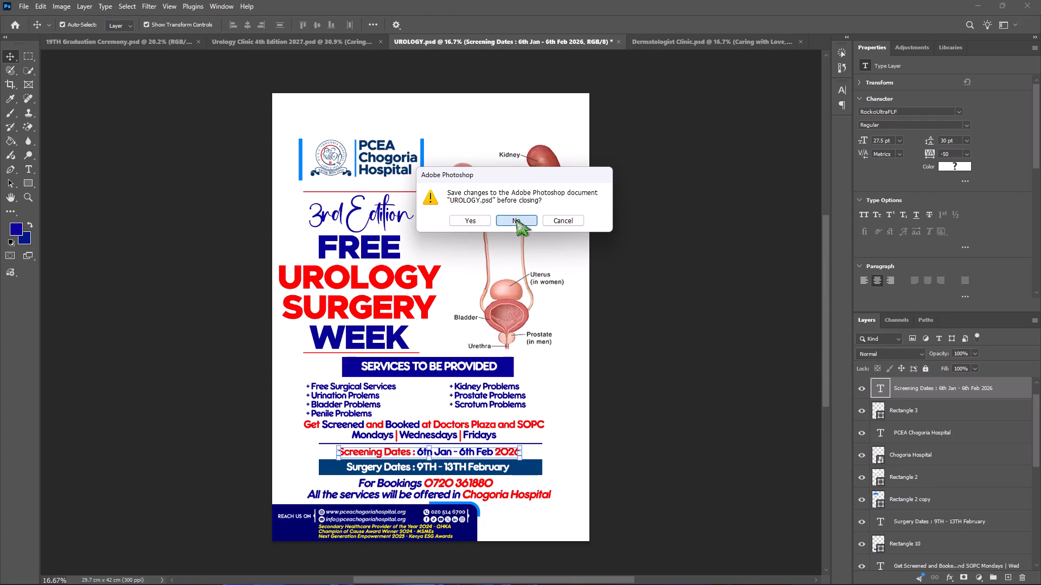
{"action": "left_click", "coordinate": [561, 45]}
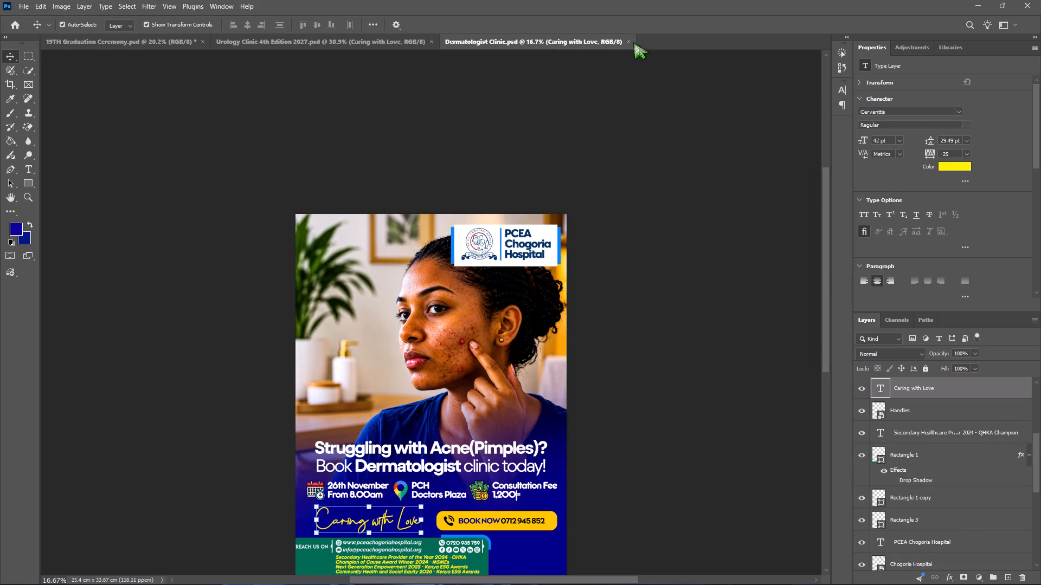
{"action": "left_click", "coordinate": [628, 40]}
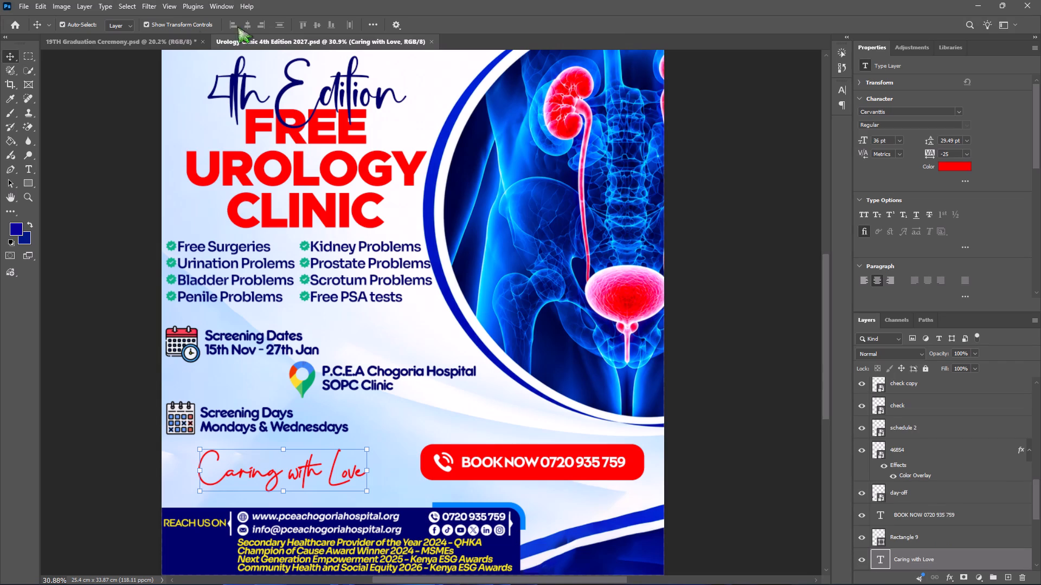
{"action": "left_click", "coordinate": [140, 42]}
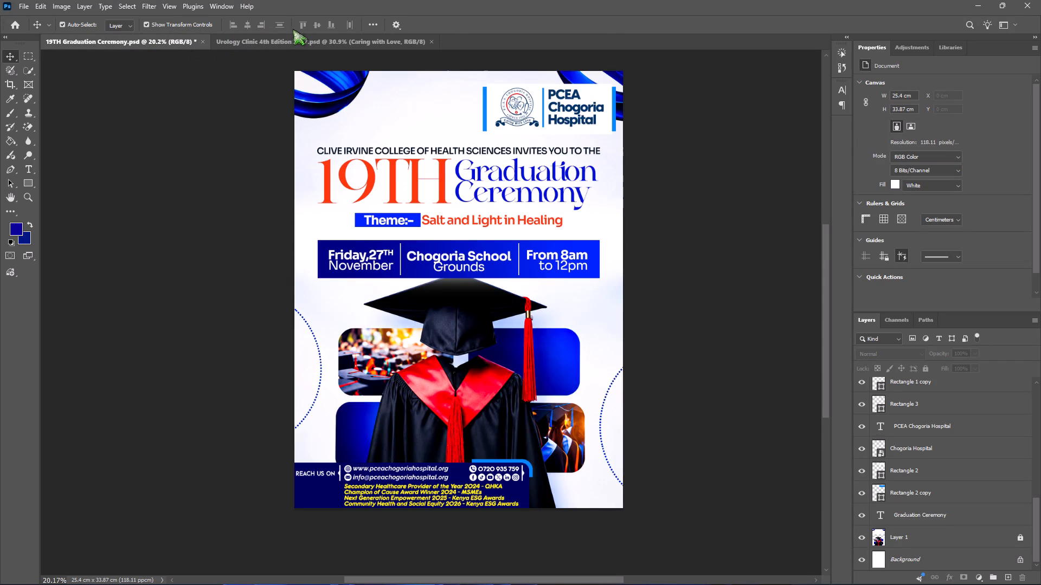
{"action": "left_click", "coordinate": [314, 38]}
Export the Urology Clinic 4th Edition 2027 poster as a 3000 × 4000 px JPG.
{"action": "left_click", "coordinate": [21, 3]}
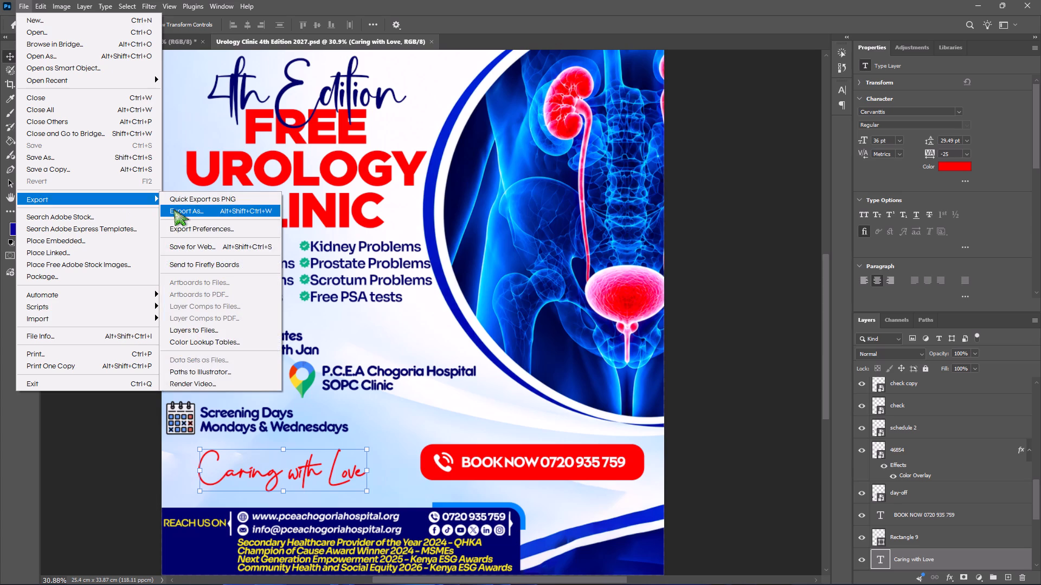
{"action": "left_click", "coordinate": [174, 209]}
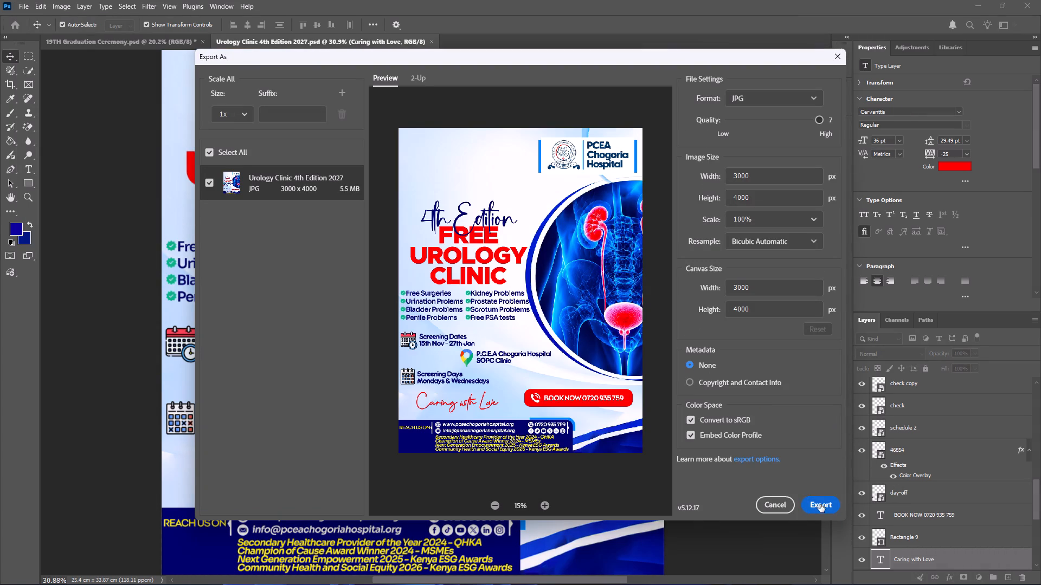
Complete the JPG export, storing it as Urology Clinic 4th Edition 2027 in the Desktop 2027 folder.
{"action": "left_click", "coordinate": [820, 505]}
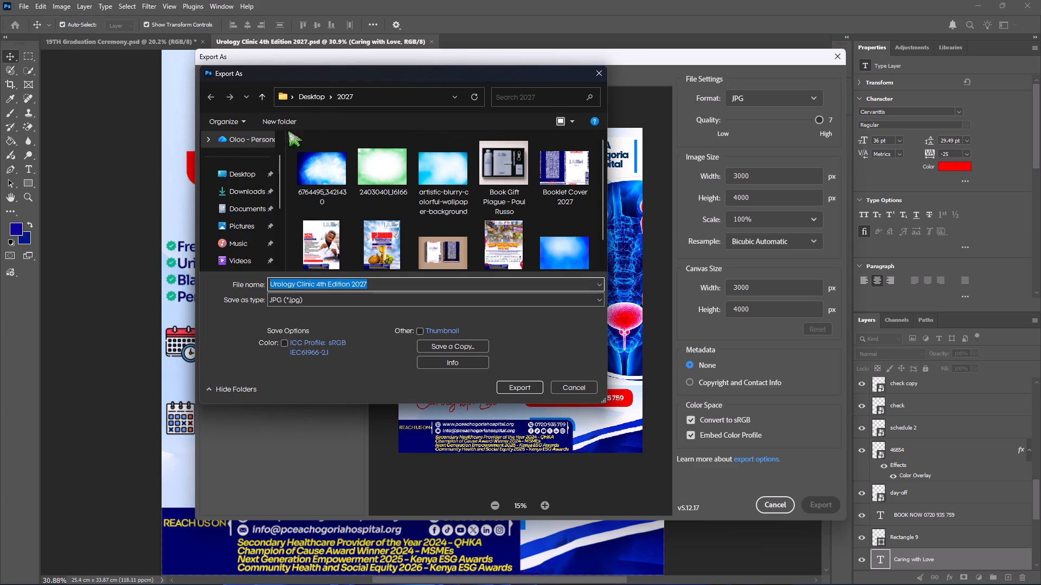